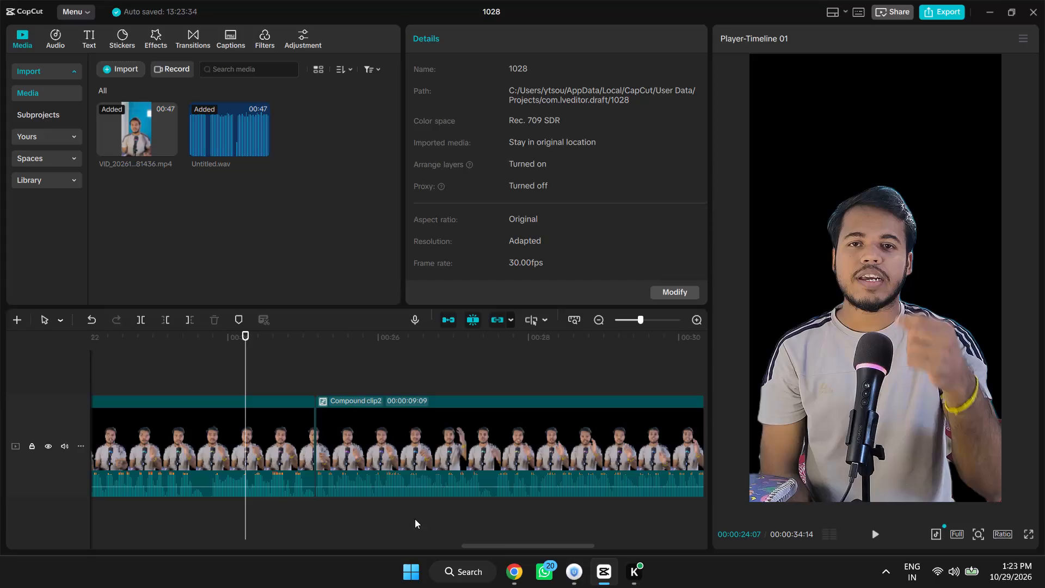
Look through the recommended items and the app categories in Windows Start for unneeded programs.
left_click(424, 572)
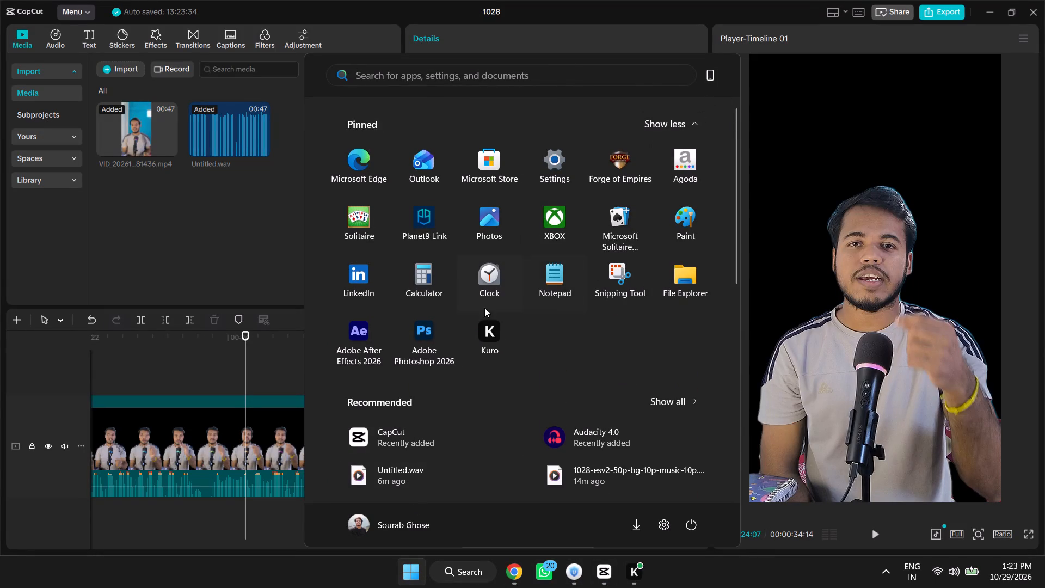
left_click(671, 397)
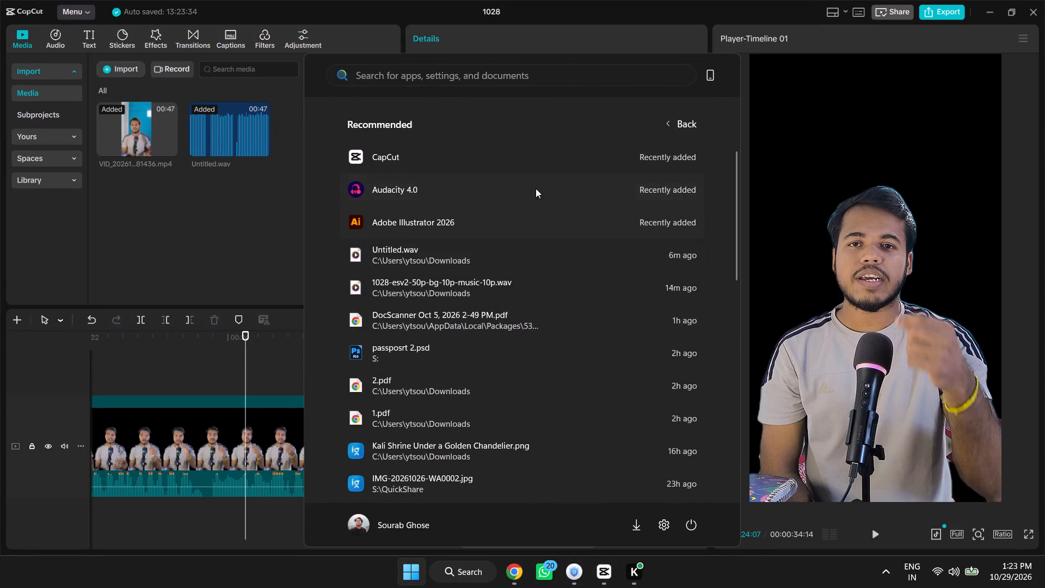
scroll(533, 198, "down", 3)
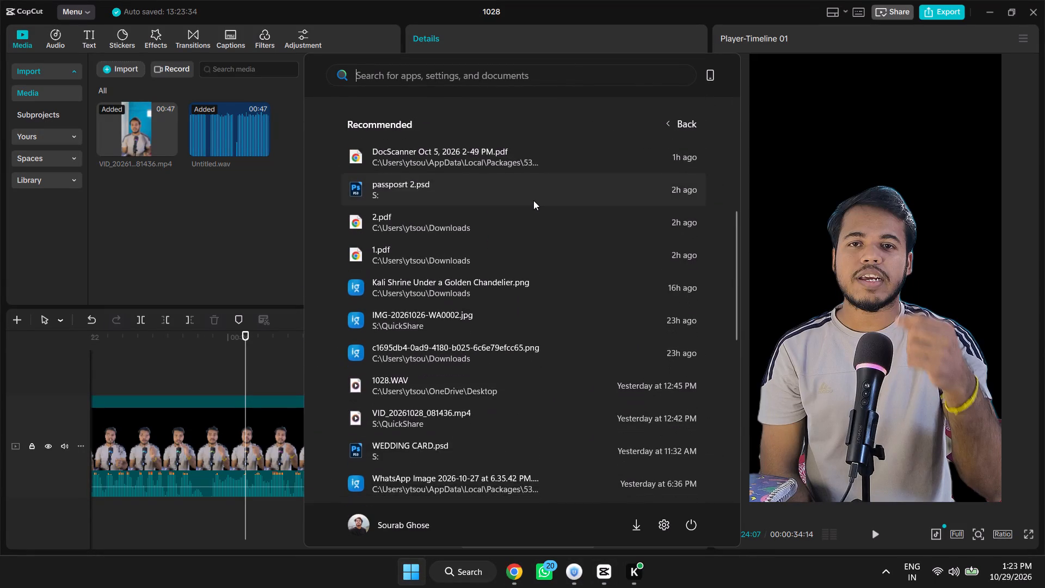
scroll(533, 200, "down", 6)
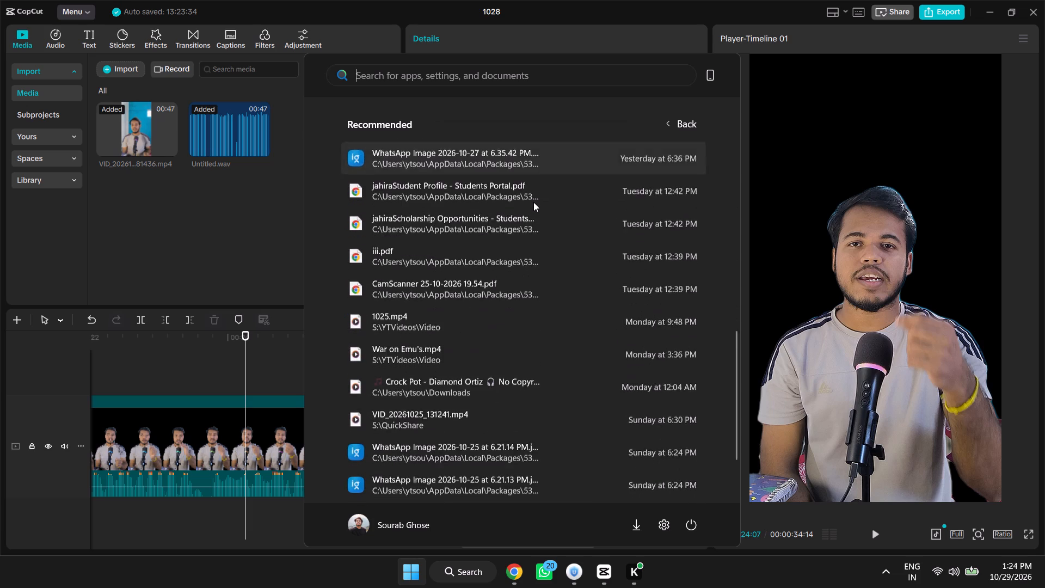
scroll(533, 202, "down", 9)
scroll(569, 279, "up", 2)
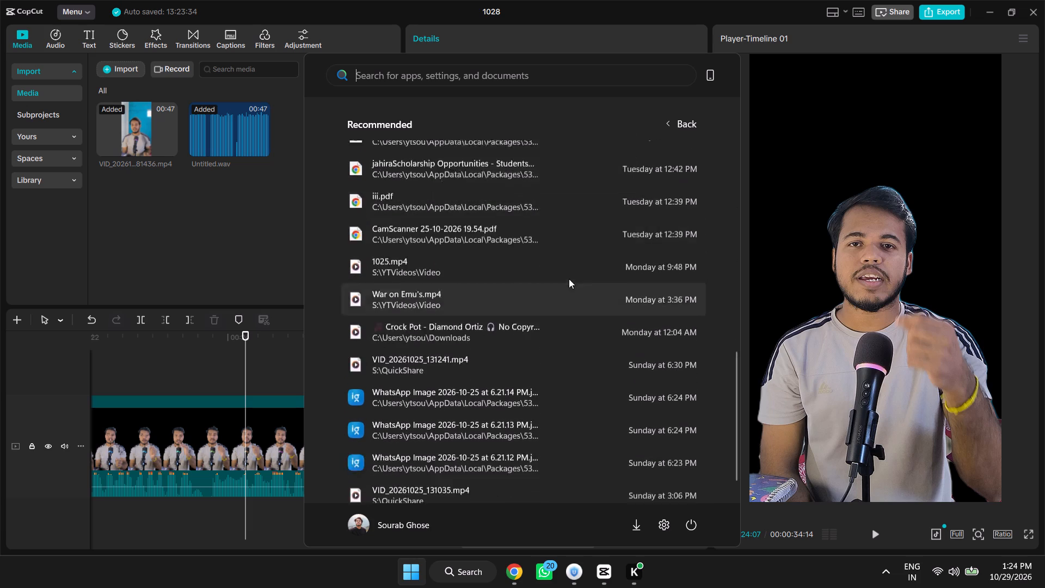
scroll(569, 279, "up", 12)
left_click(673, 128)
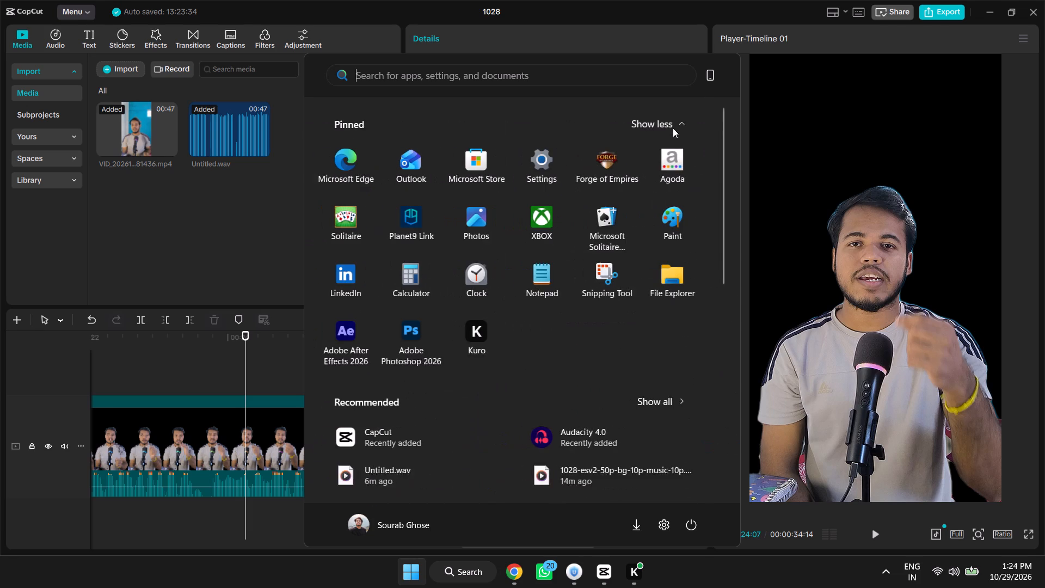
scroll(591, 372, "down", 3)
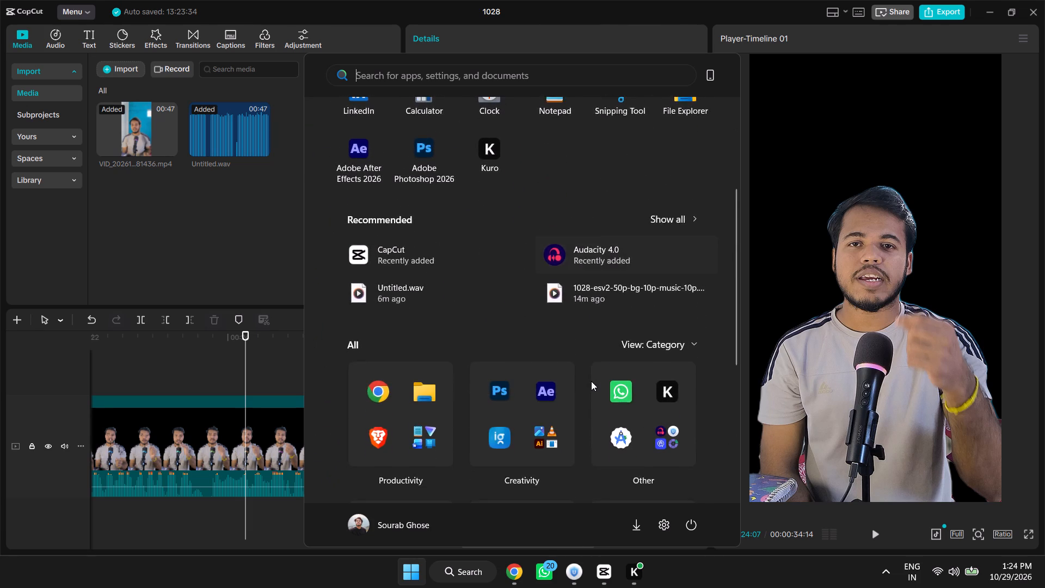
scroll(591, 381, "down", 4)
Switch to Windows Settings and open the list of installed apps.
left_click(662, 522)
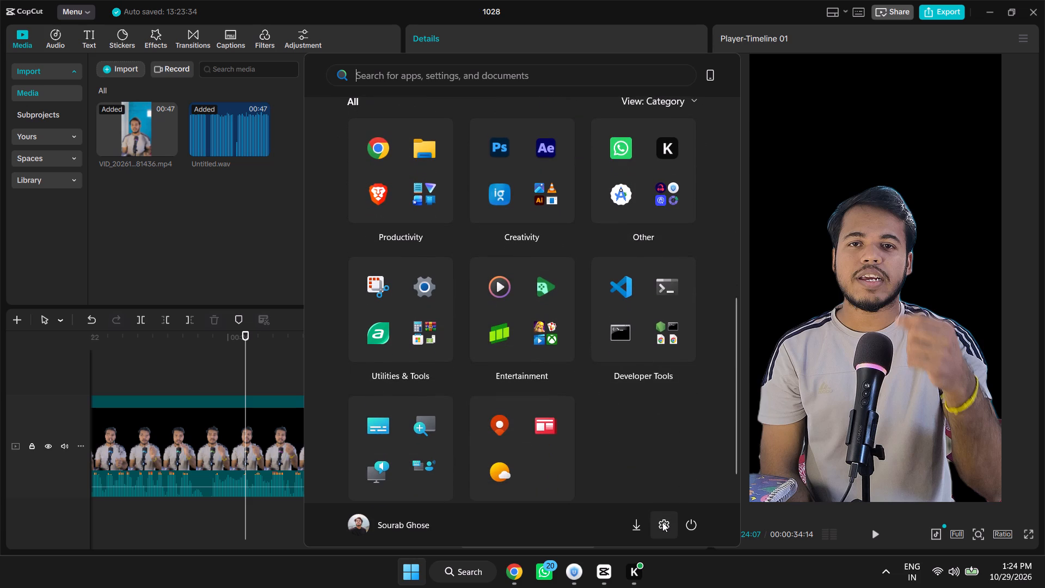
left_click(117, 250)
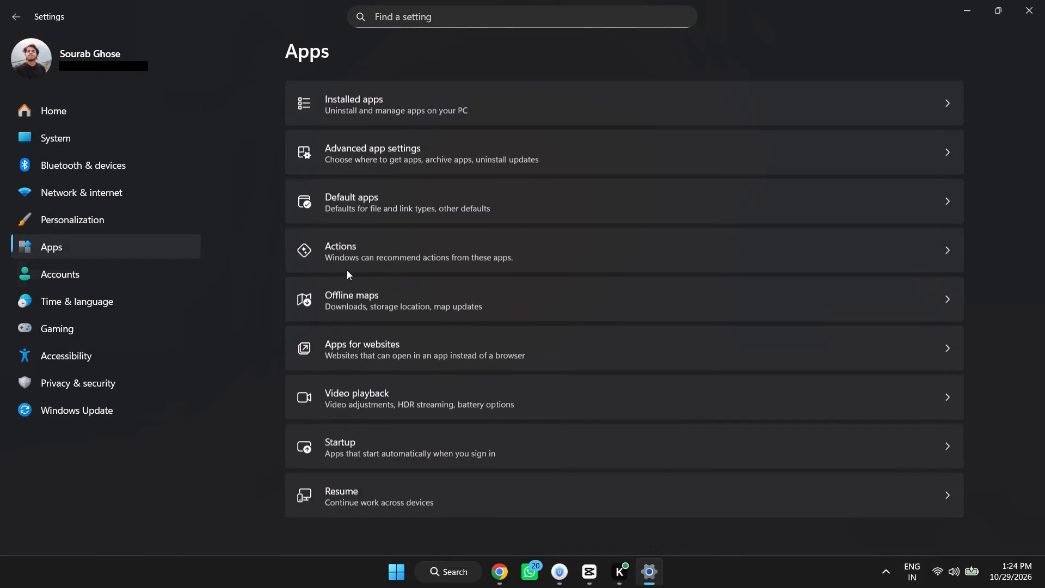
left_click(613, 97)
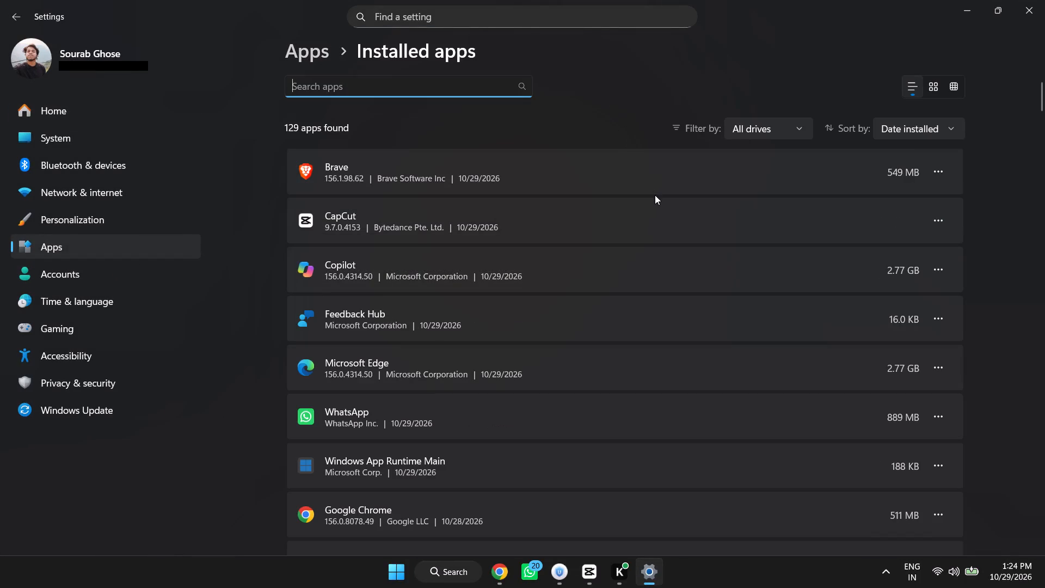
Find Node.js in the installed apps list and uninstall it.
scroll(644, 298, "down", 2)
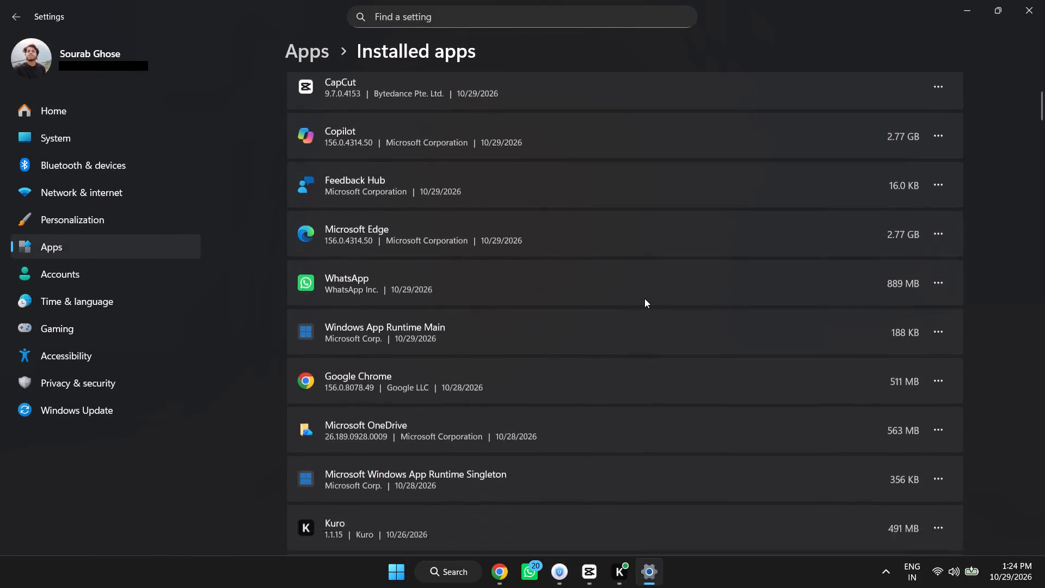
scroll(644, 298, "down", 4)
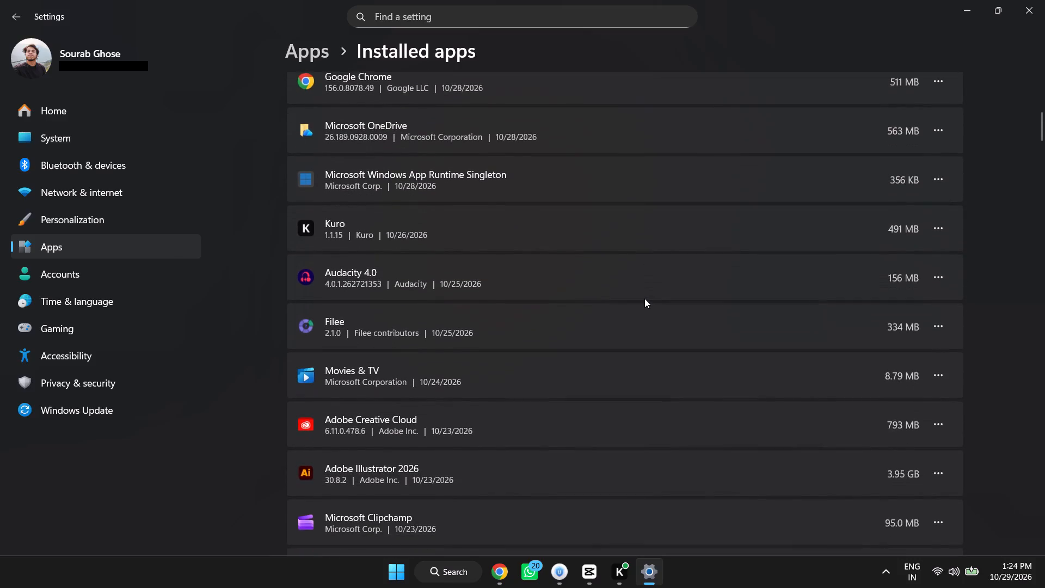
scroll(644, 298, "down", 2)
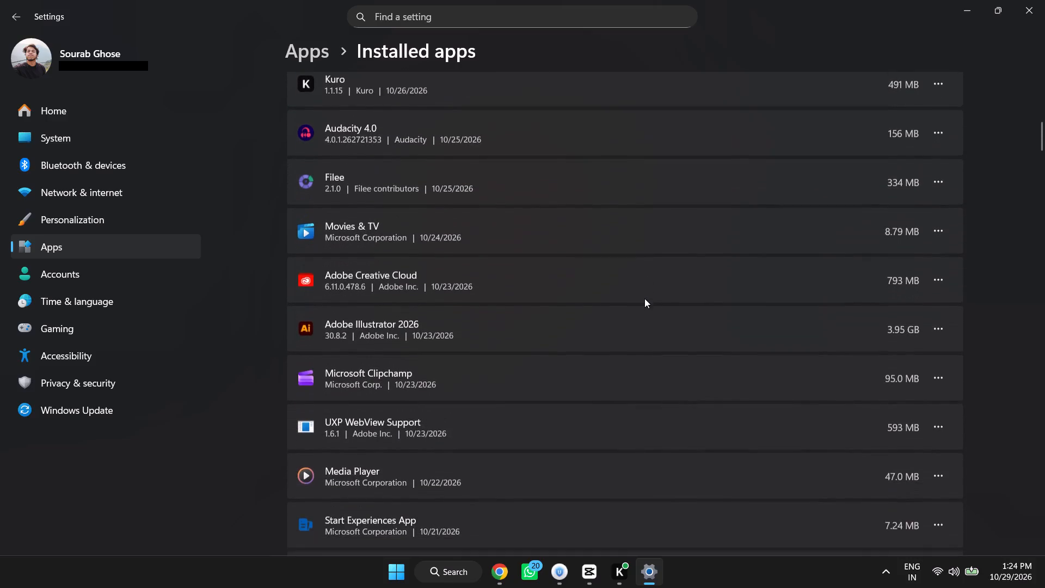
scroll(644, 298, "down", 4)
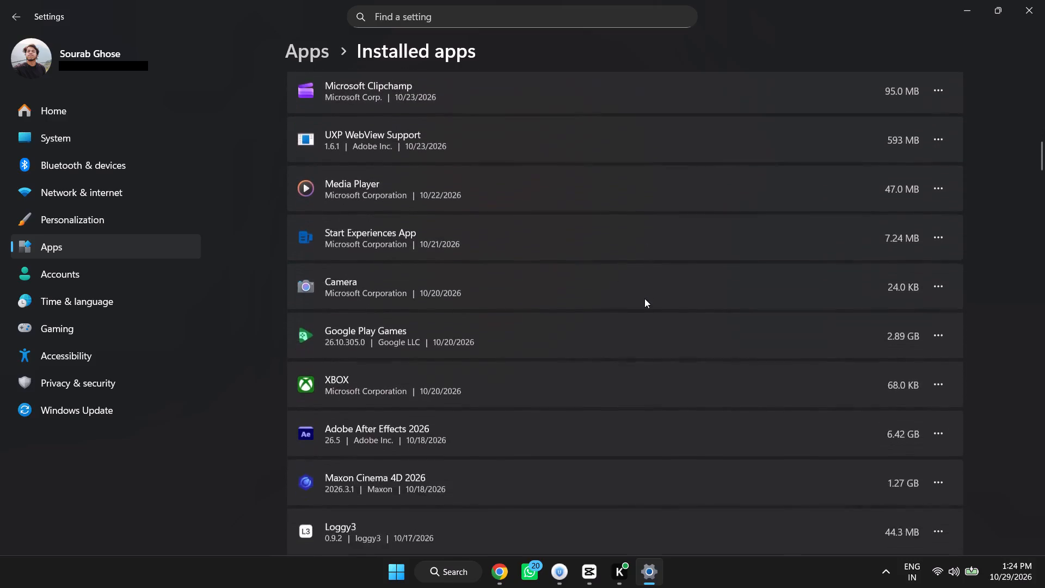
scroll(644, 298, "down", 3)
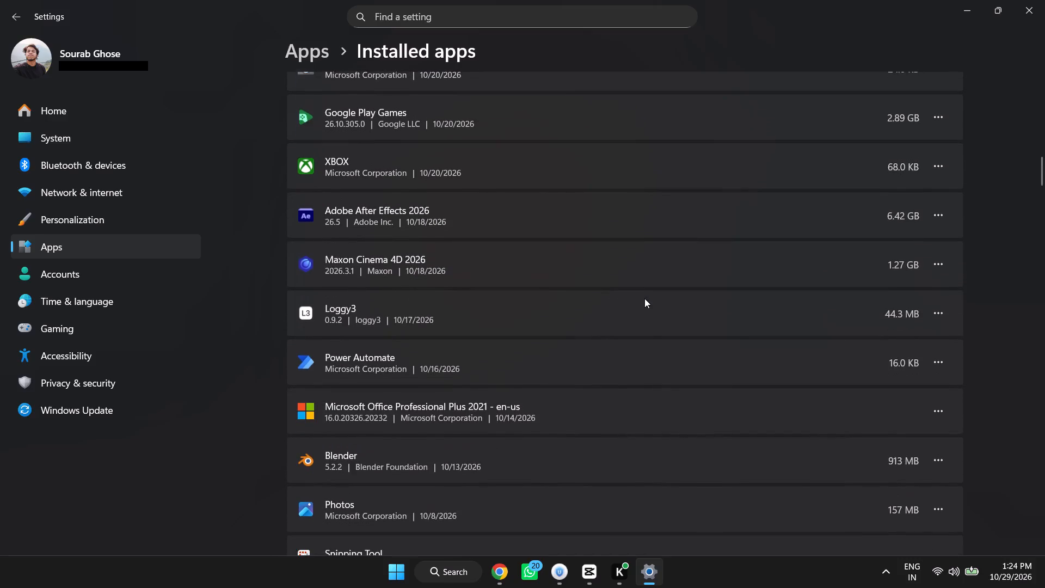
scroll(644, 298, "down", 5)
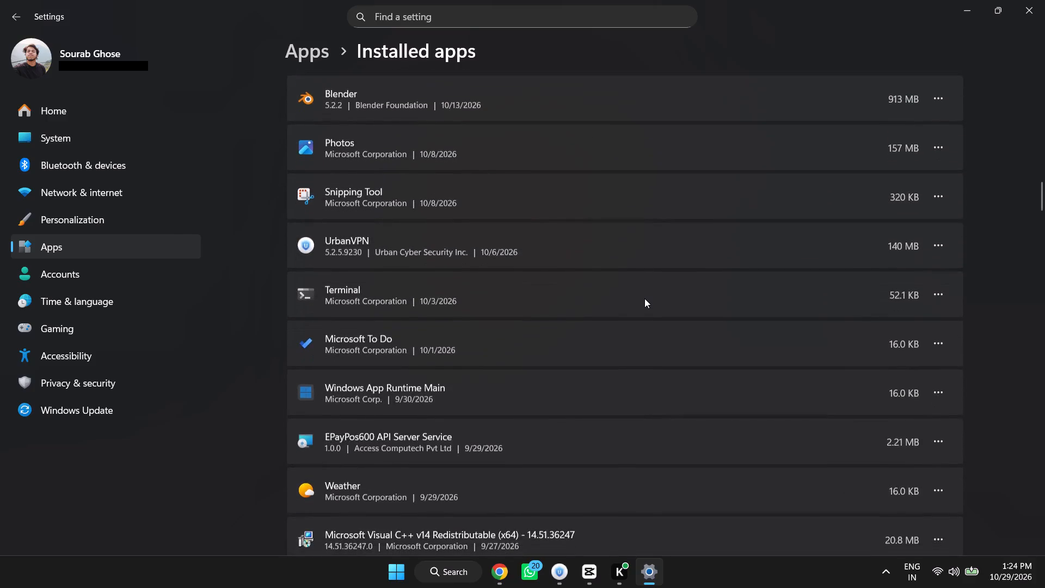
scroll(644, 298, "down", 4)
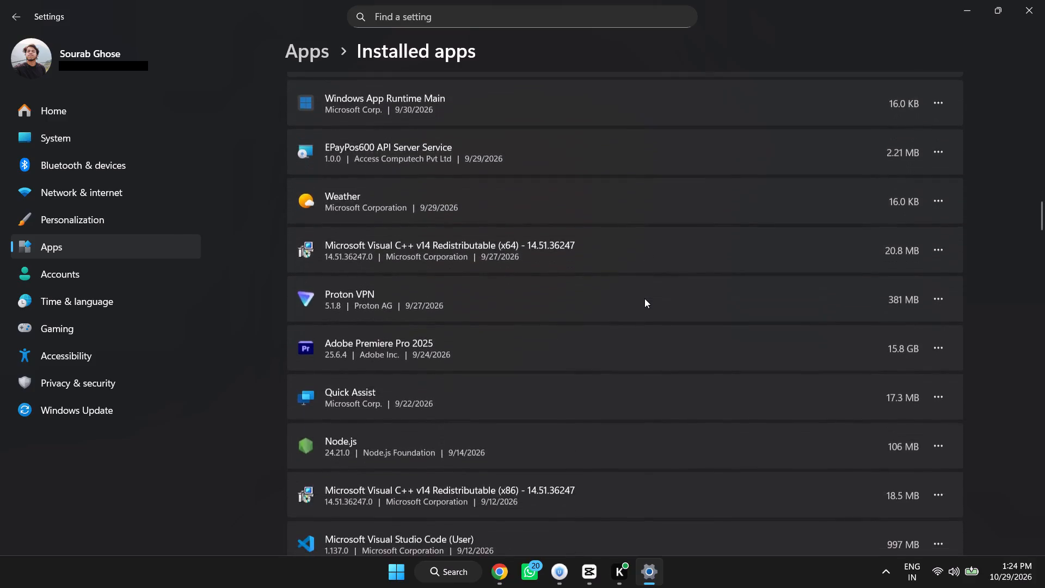
scroll(644, 298, "down", 3)
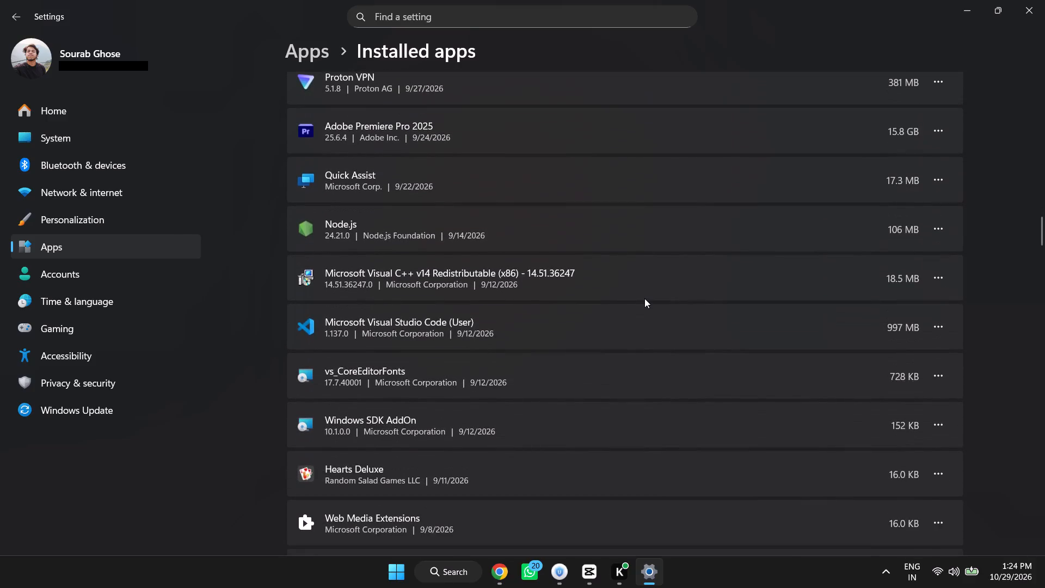
left_click(933, 231)
left_click(842, 286)
left_click(890, 295)
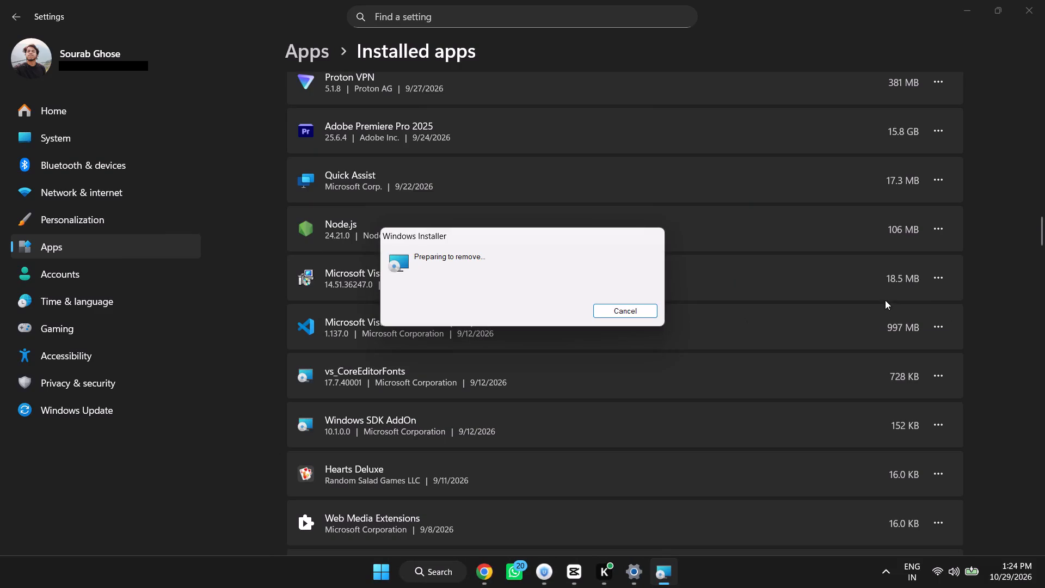
Examine the older entries in the installed apps list, below Node.js, for other programs to remove.
scroll(811, 292, "down", 3)
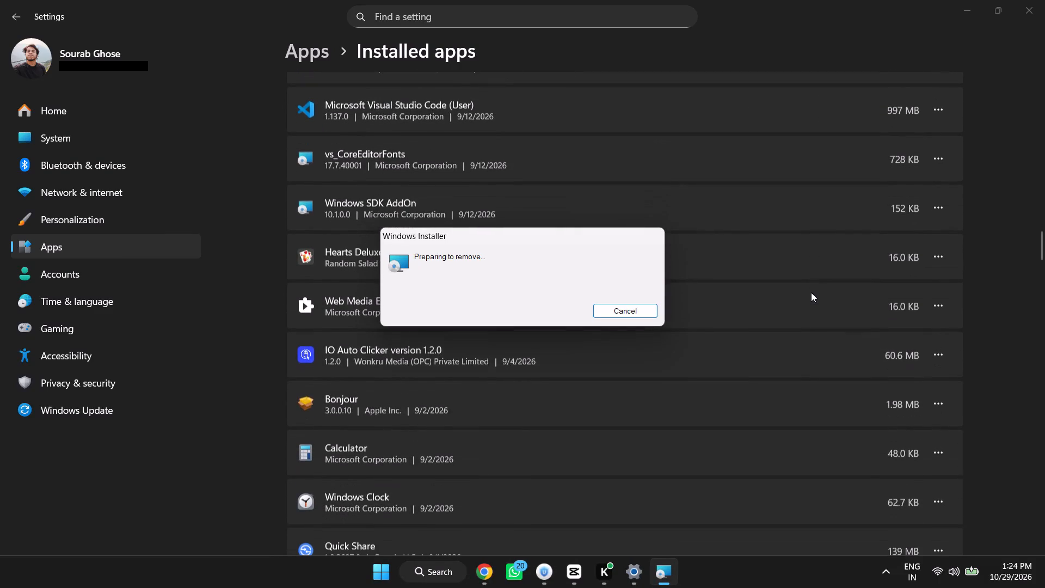
scroll(811, 292, "down", 3)
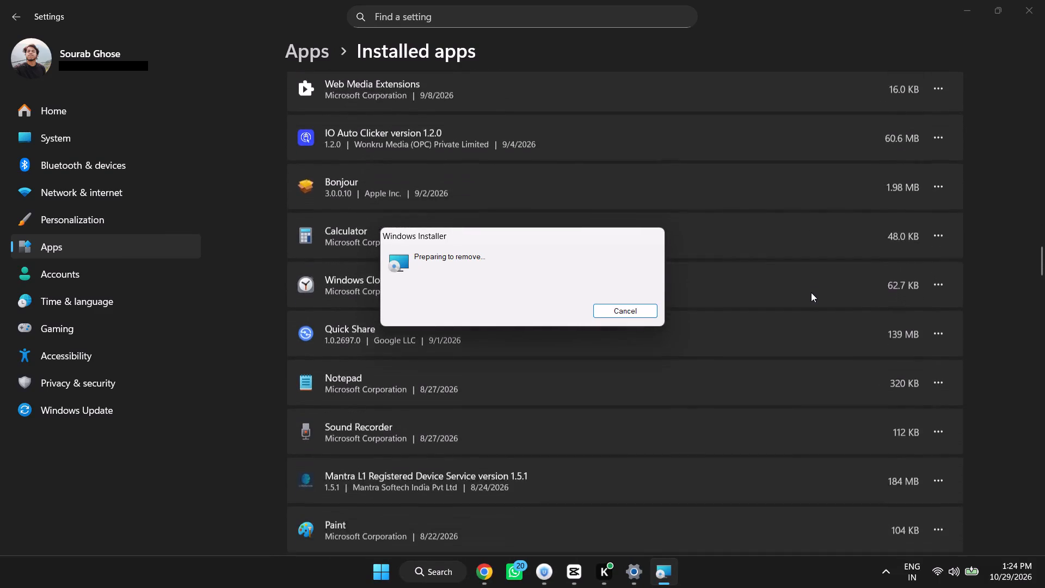
scroll(811, 292, "down", 5)
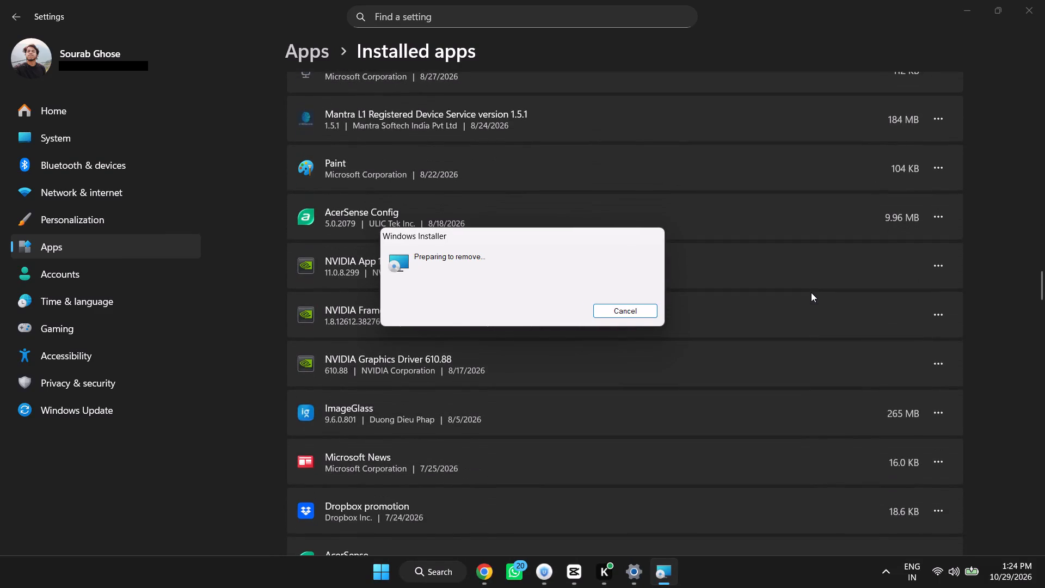
scroll(811, 292, "down", 7)
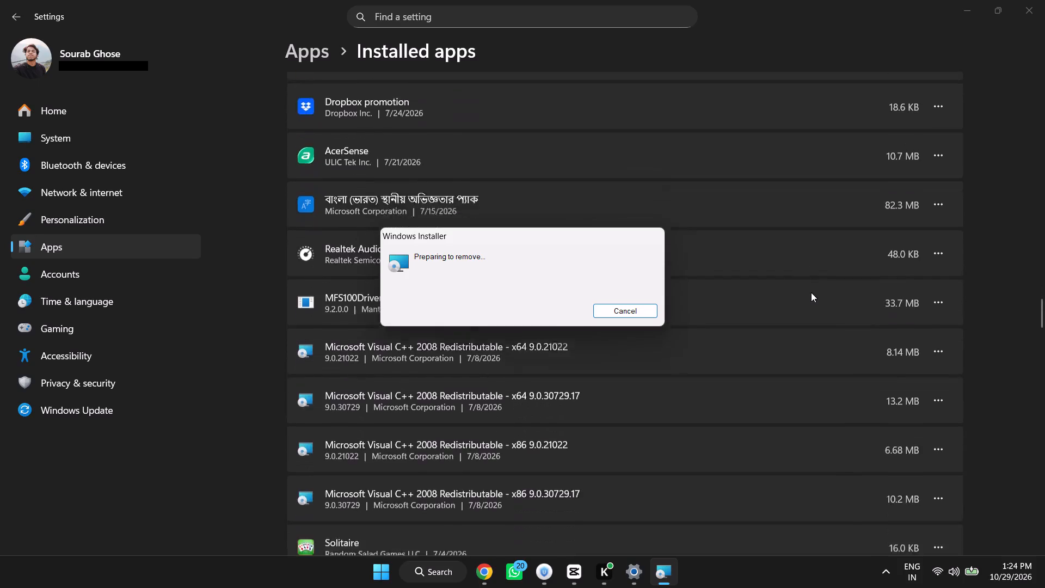
scroll(811, 292, "down", 4)
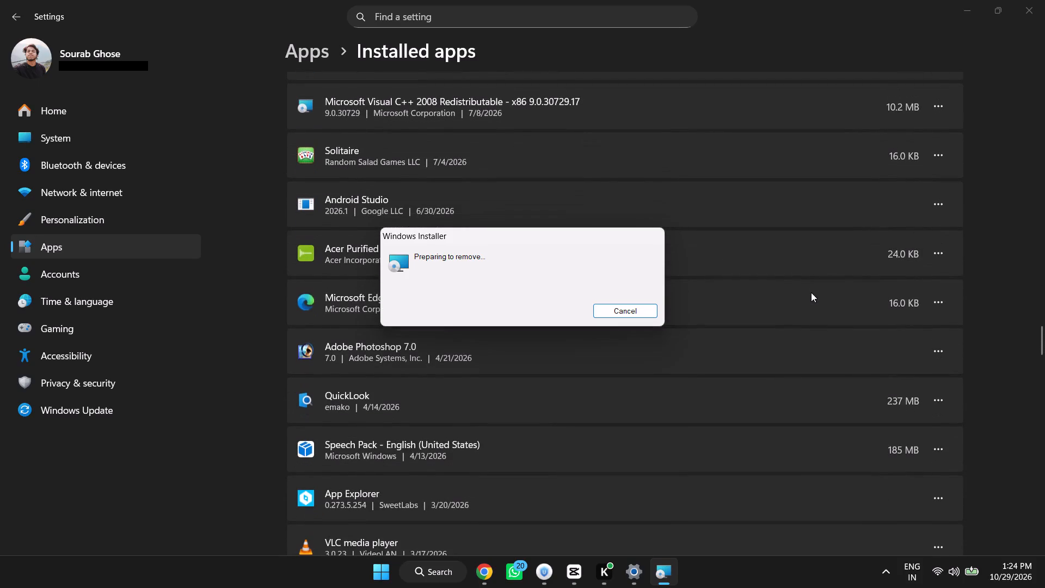
scroll(811, 292, "down", 3)
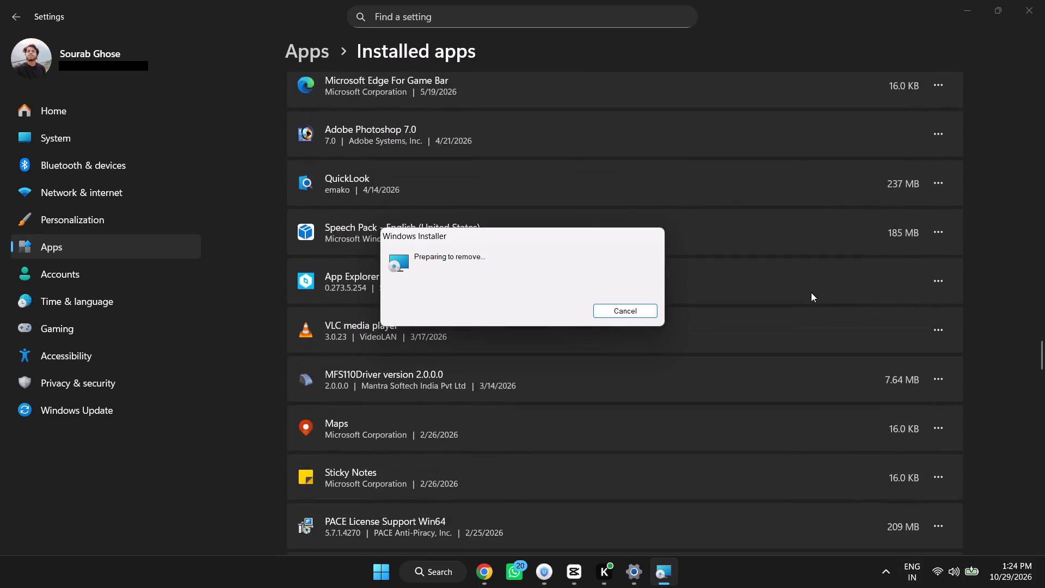
scroll(811, 292, "down", 4)
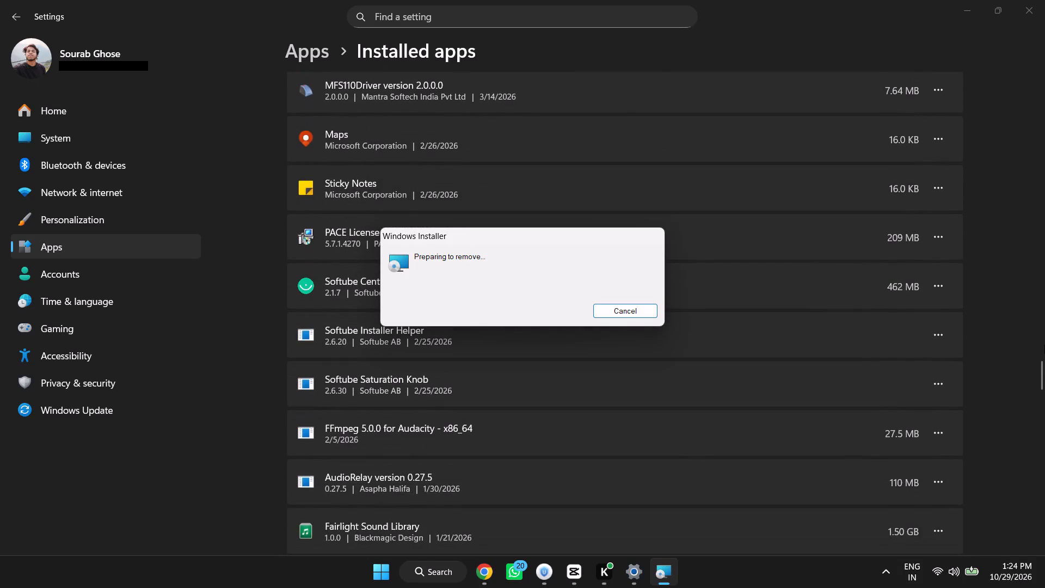
Return to the start of the installed apps list and check its sort options, keeping Date installed.
left_click_drag(1038, 380, 1044, 72)
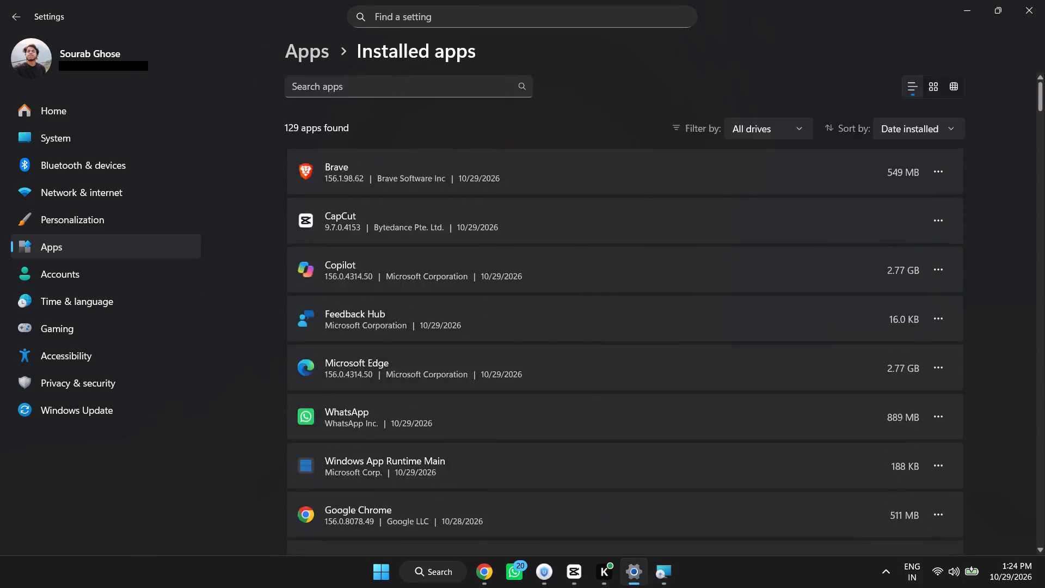
left_click(909, 131)
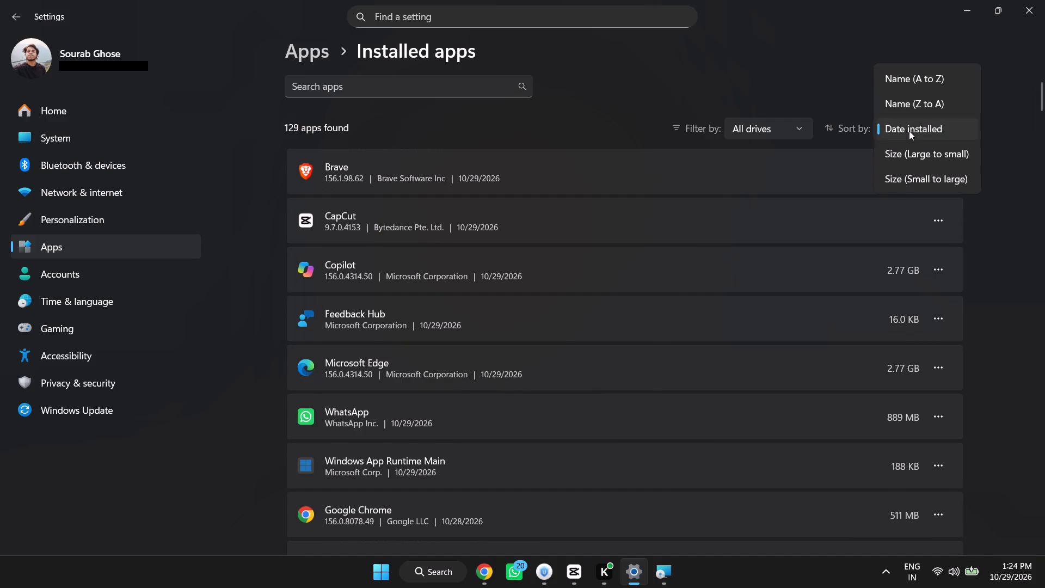
left_click(909, 131)
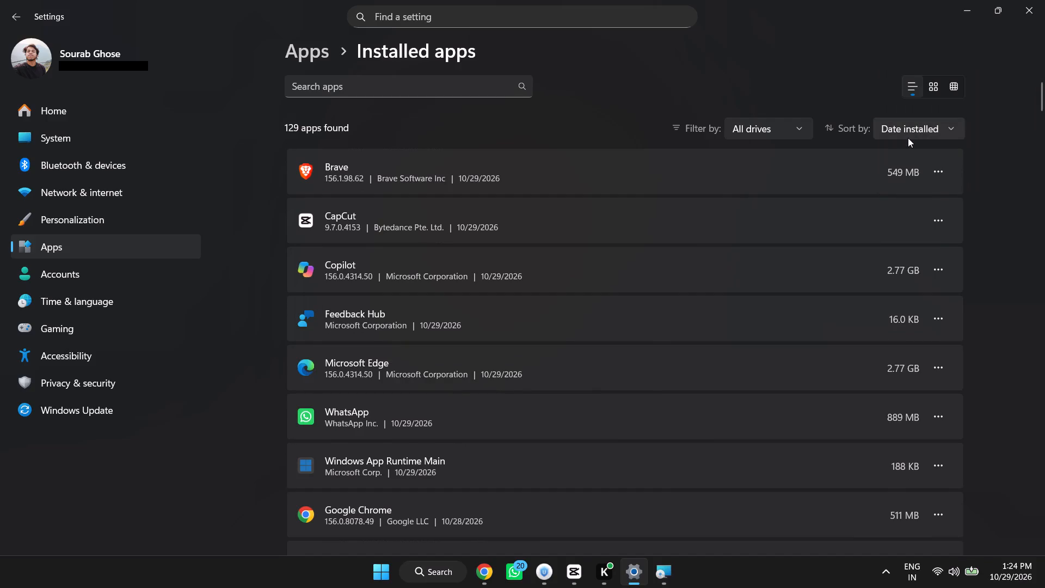
left_click(908, 137)
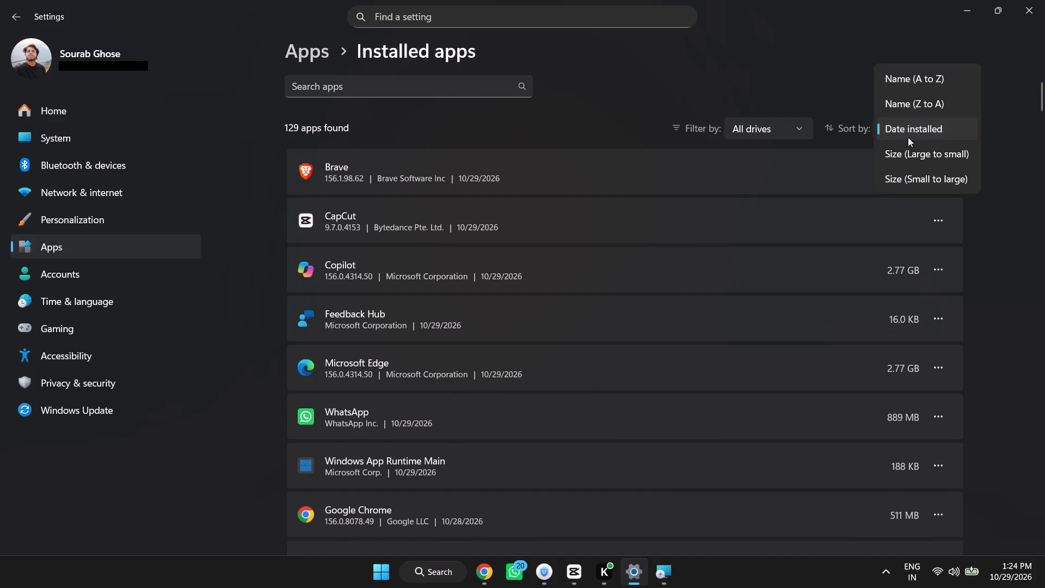
left_click(908, 137)
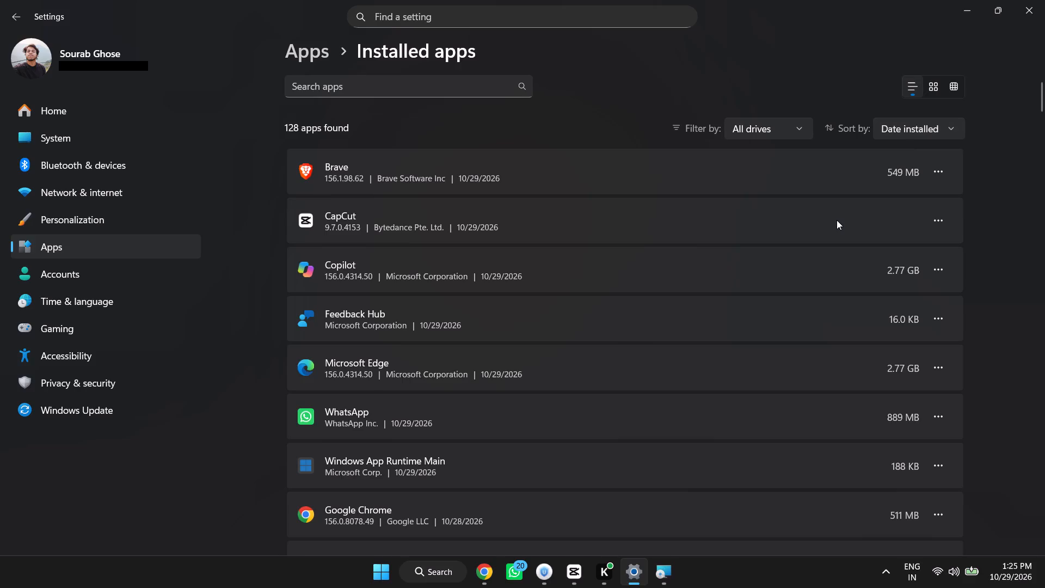
Examine the most recently installed apps, from Brave down to Blender, and close Windows Settings.
scroll(837, 220, "down", 2)
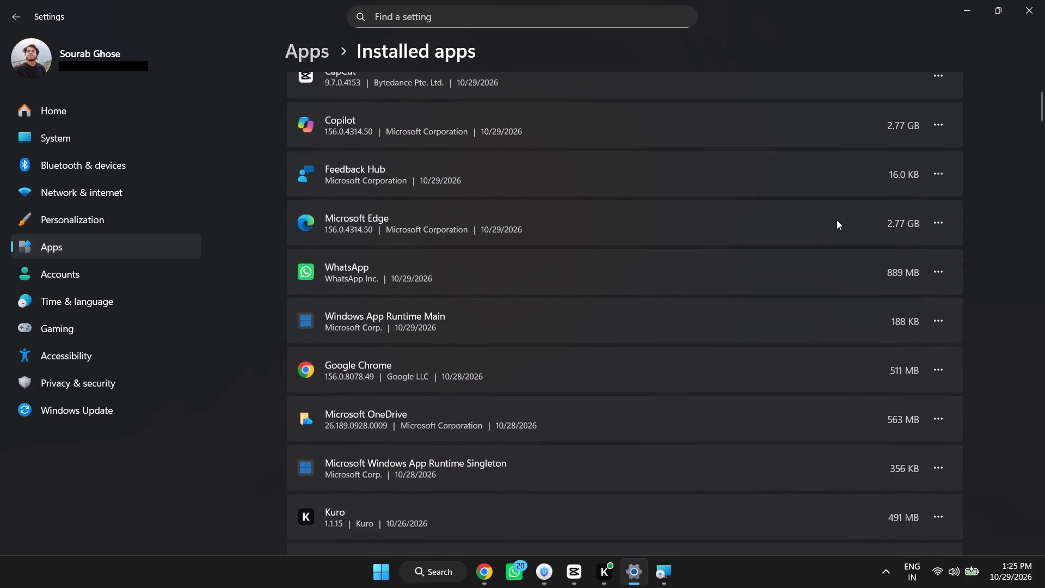
scroll(837, 220, "down", 2)
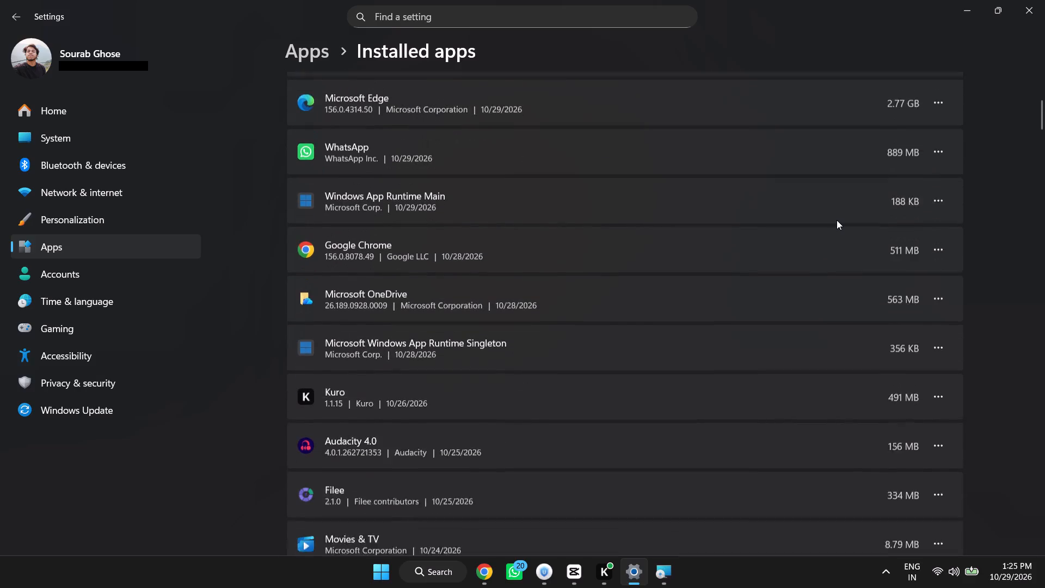
scroll(837, 220, "down", 2)
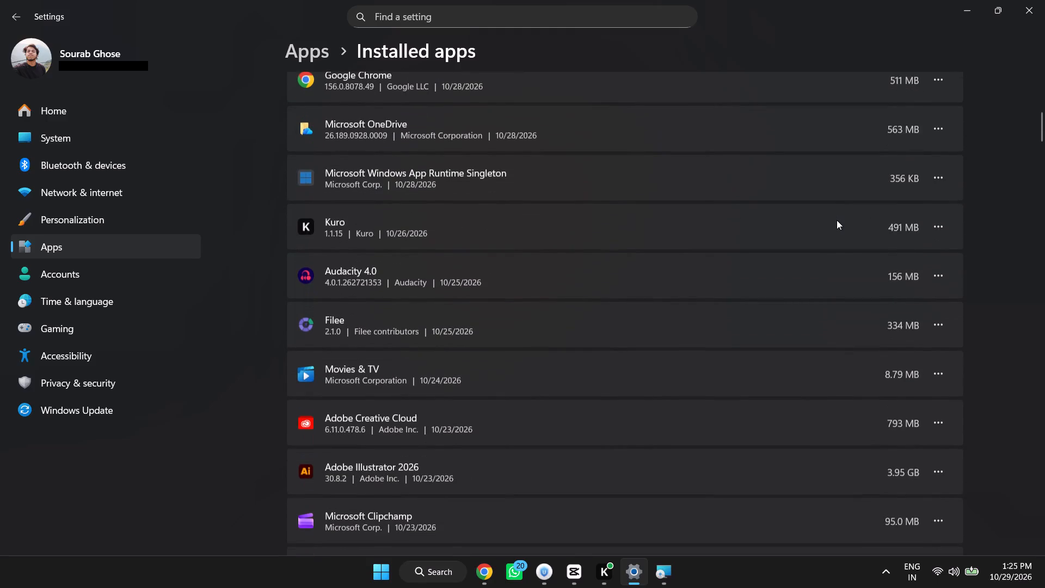
scroll(837, 220, "down", 3)
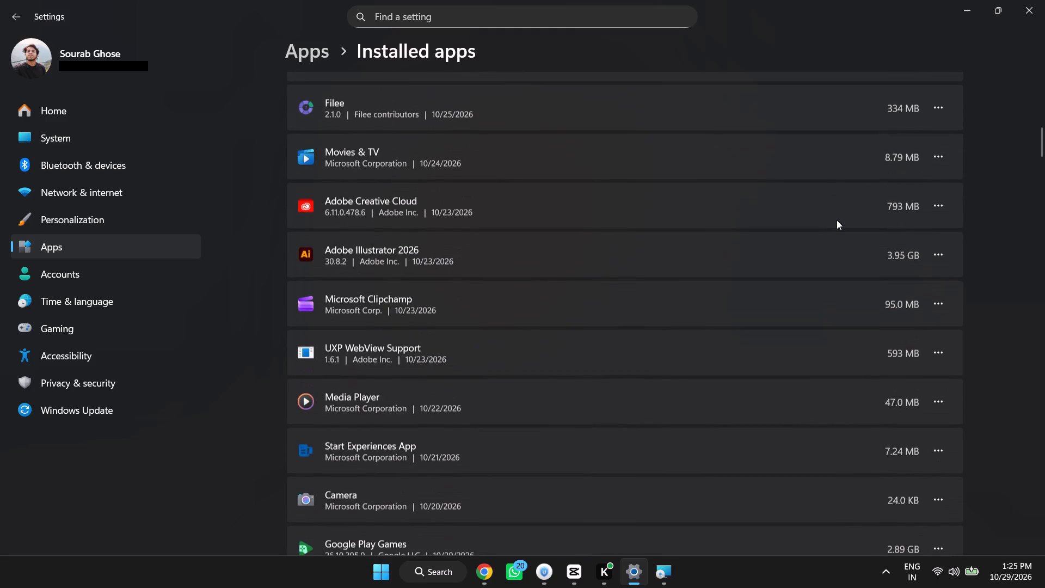
scroll(837, 220, "down", 4)
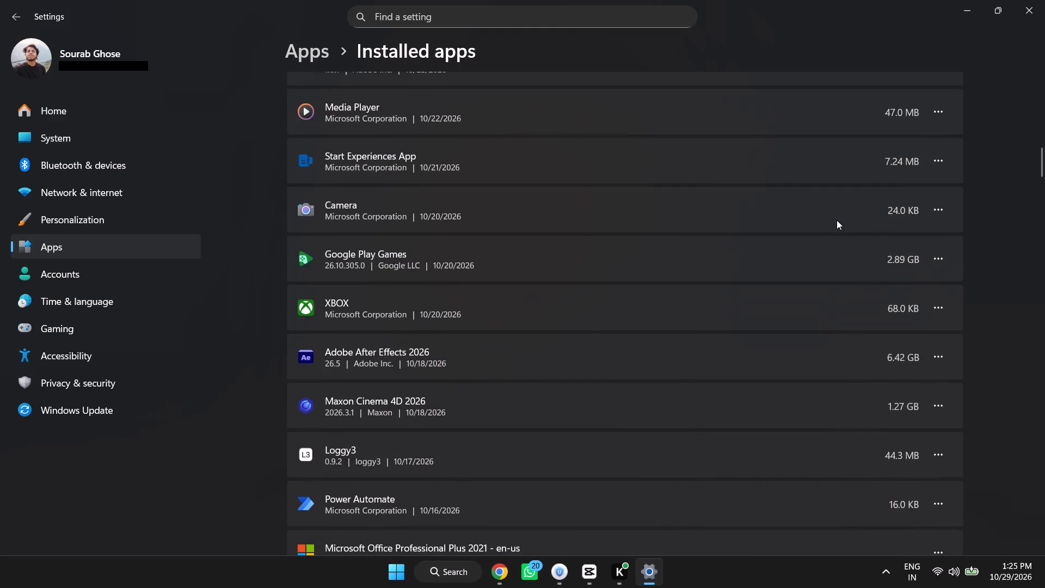
scroll(837, 220, "down", 1)
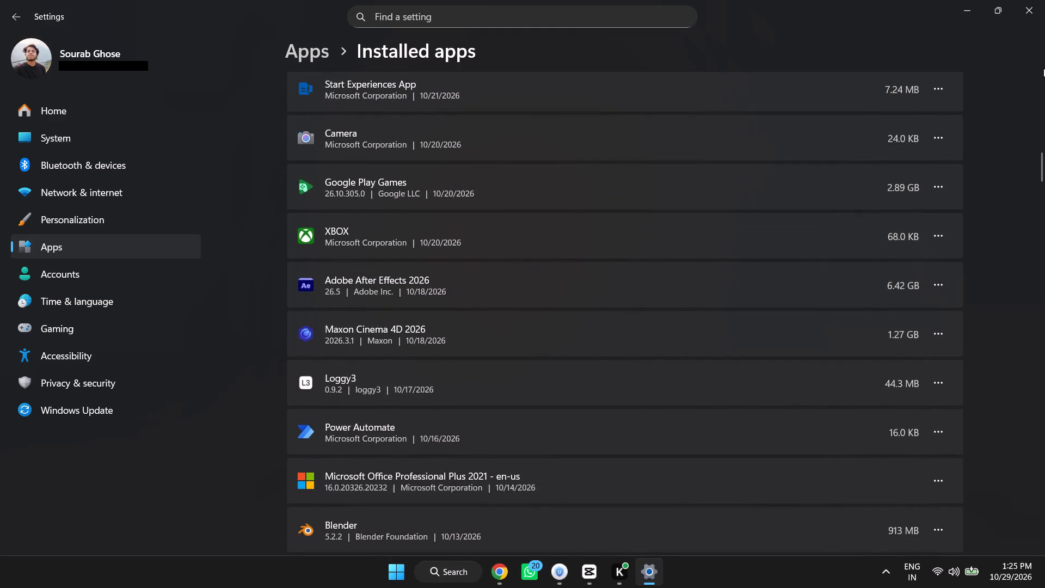
left_click(1030, 9)
Find the Loggy3 app on the PC, launch it and start the first recording.
left_click(466, 578)
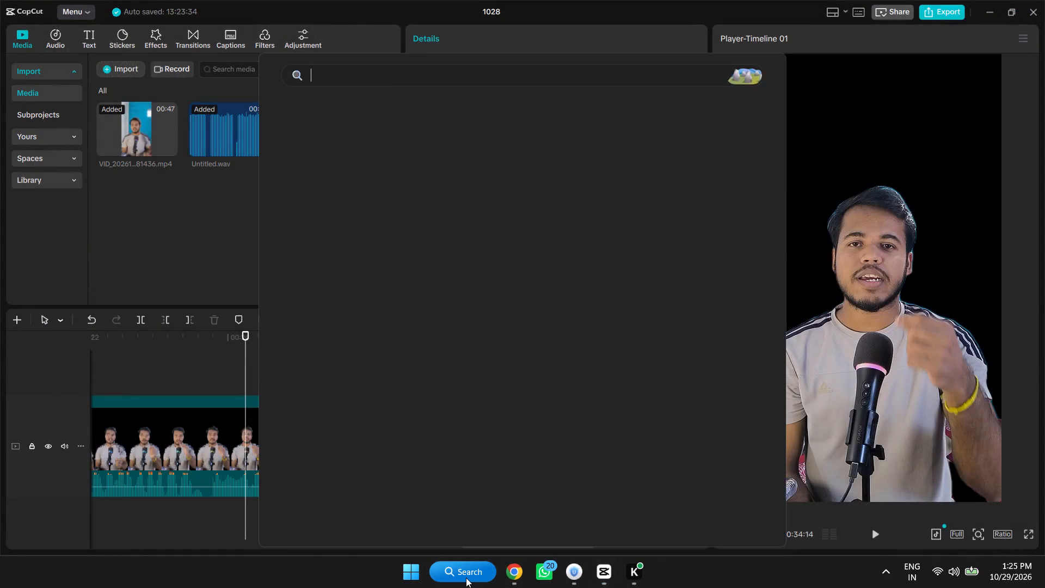
key("l")
key("o")
type("gg")
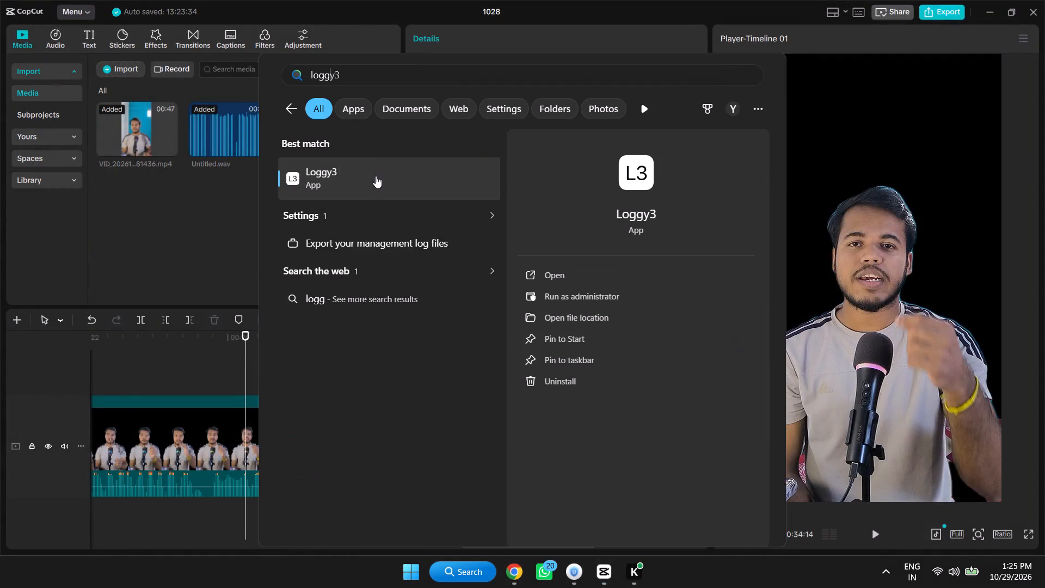
left_click(376, 175)
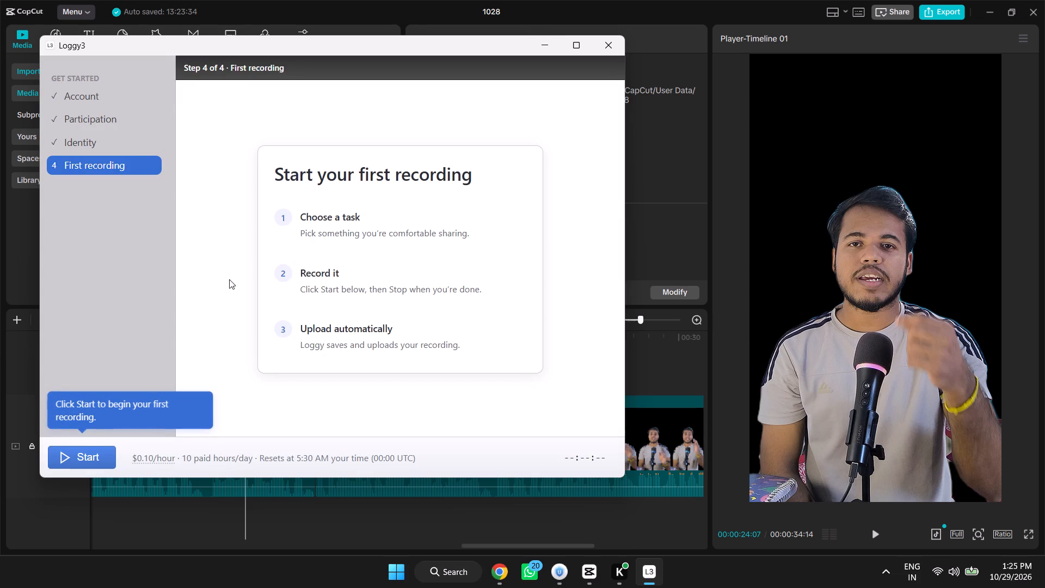
left_click(90, 453)
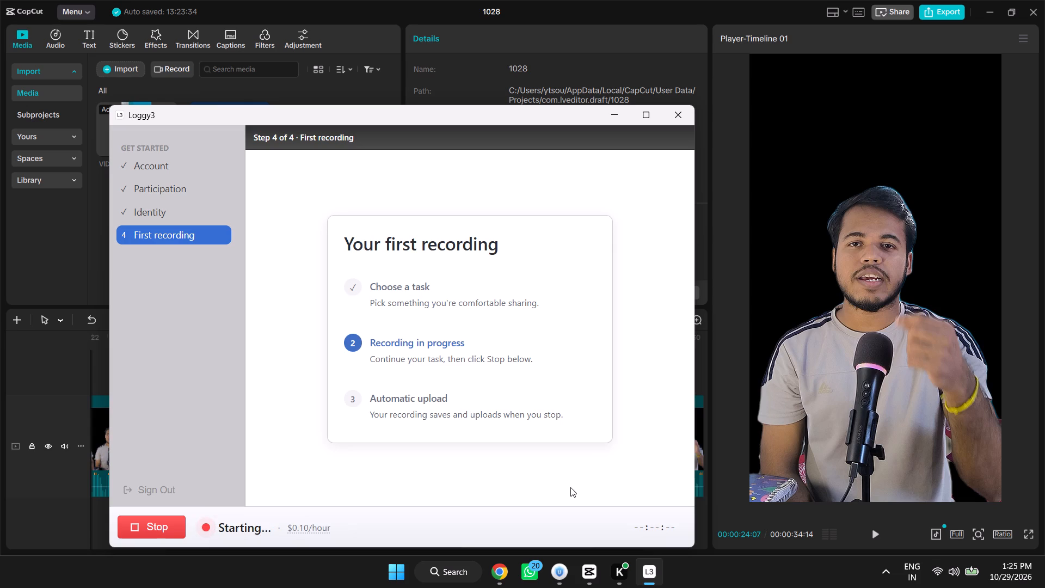
Switch to CapCut, play the timeline to its end, and trim the last clip's silent tail to end at 00:00:32:17.
left_click(64, 515)
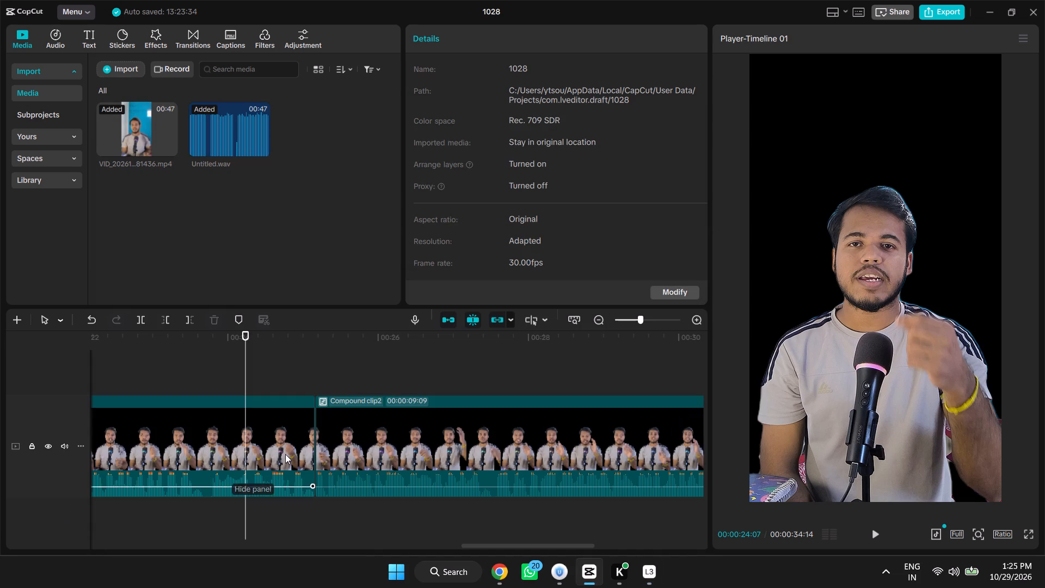
key("space")
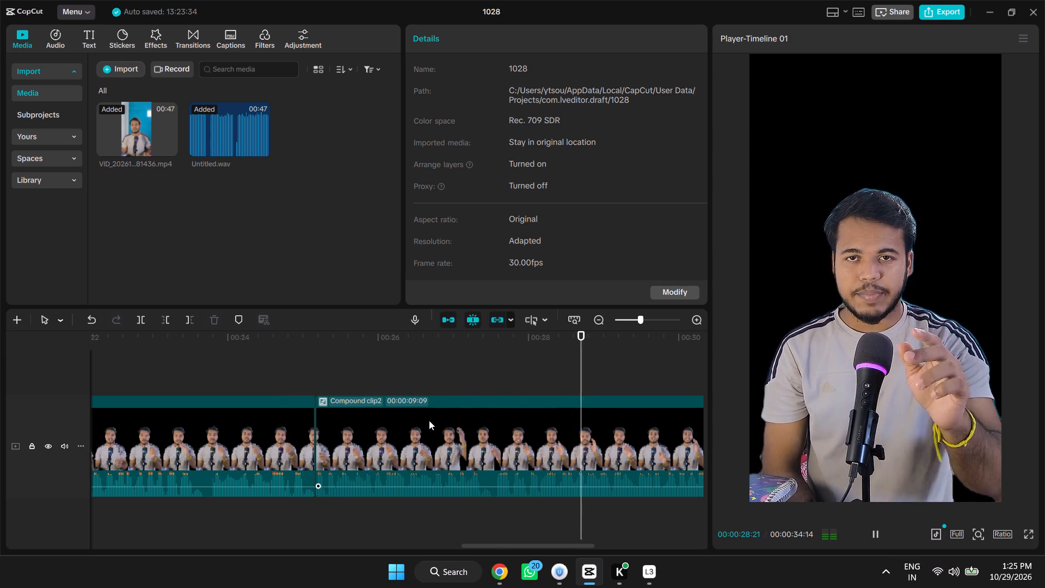
left_click_drag(489, 546, 586, 549)
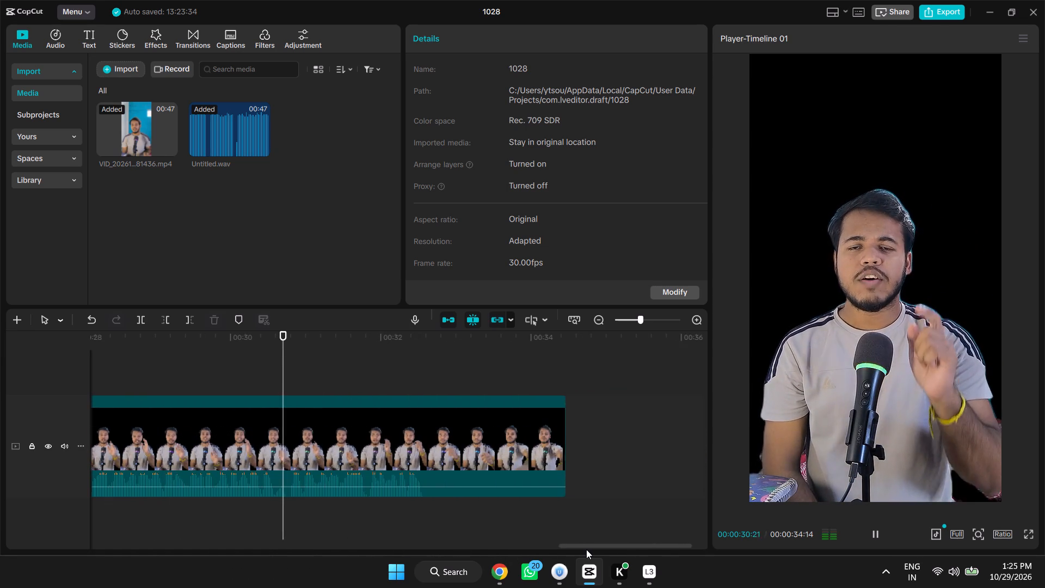
left_click_drag(586, 549, 584, 549)
key("space")
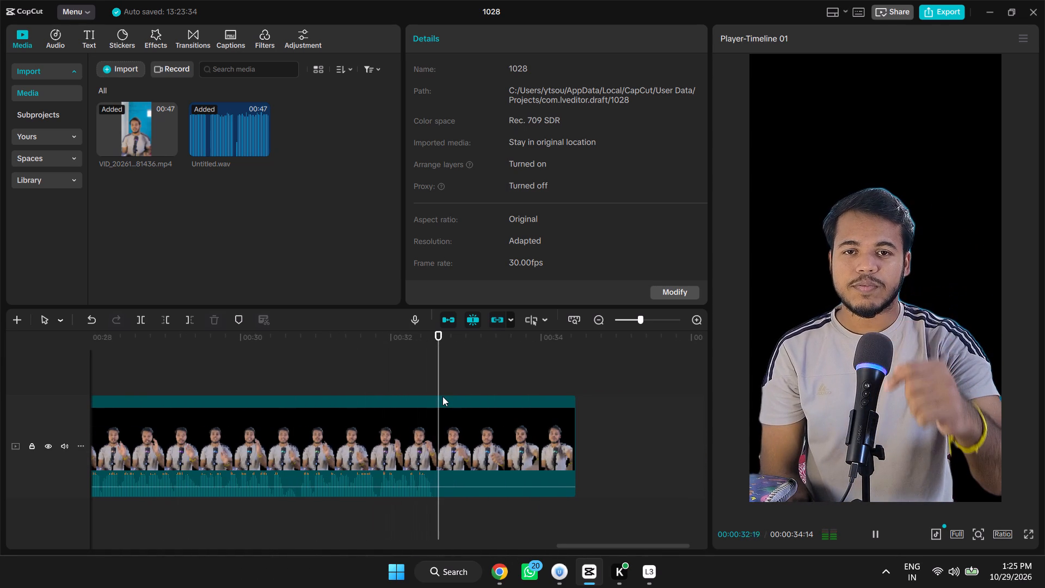
left_click_drag(425, 344, 433, 363)
left_click(427, 415)
left_click_drag(575, 431, 572, 431)
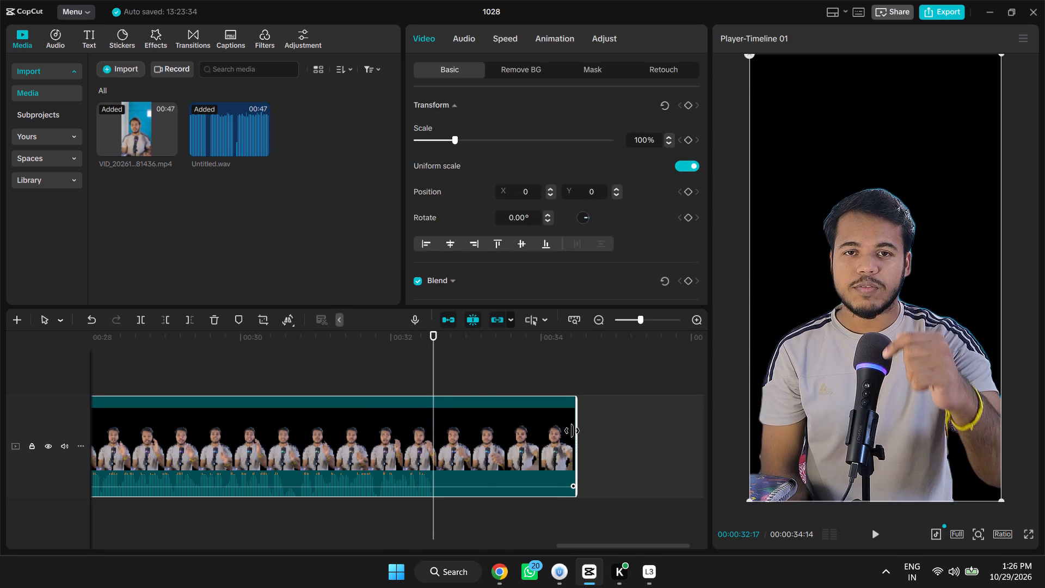
left_click_drag(572, 431, 434, 454)
Replay the final second of the timeline and check the last clip's end edge closely, keeping it at 00:00:32:17.
left_click(446, 344)
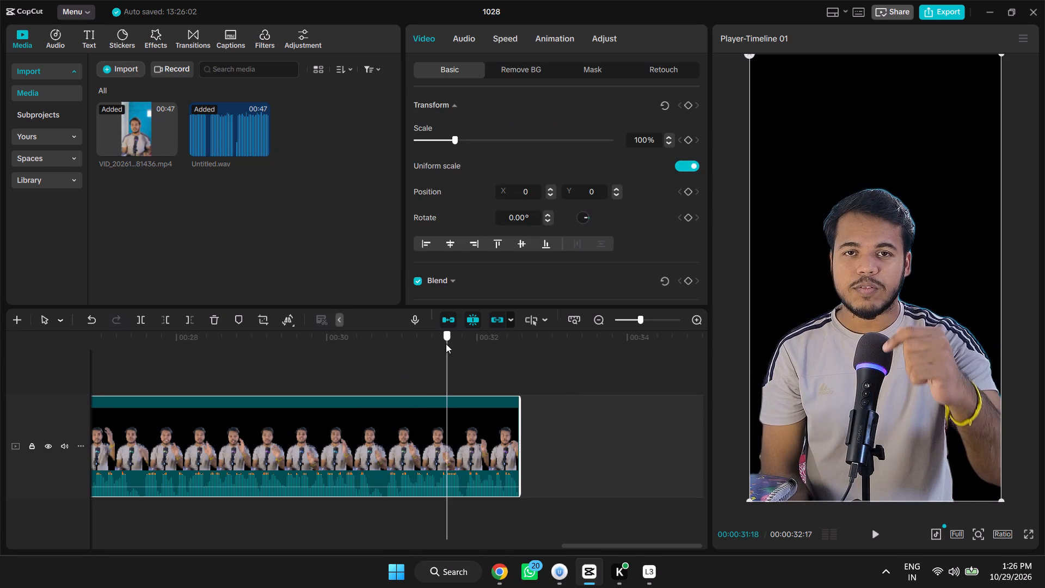
key("space")
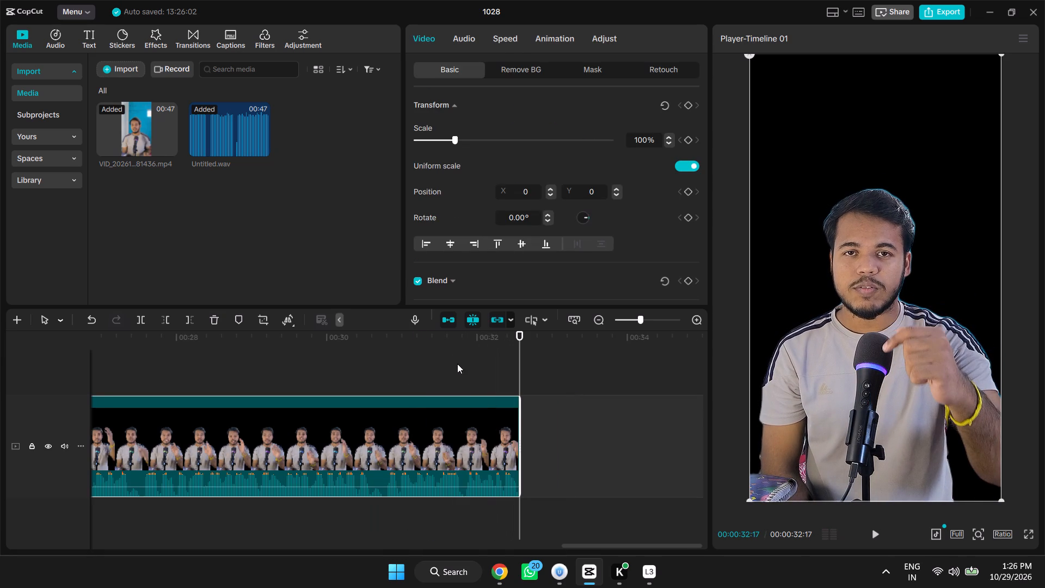
left_click_drag(518, 418, 522, 421)
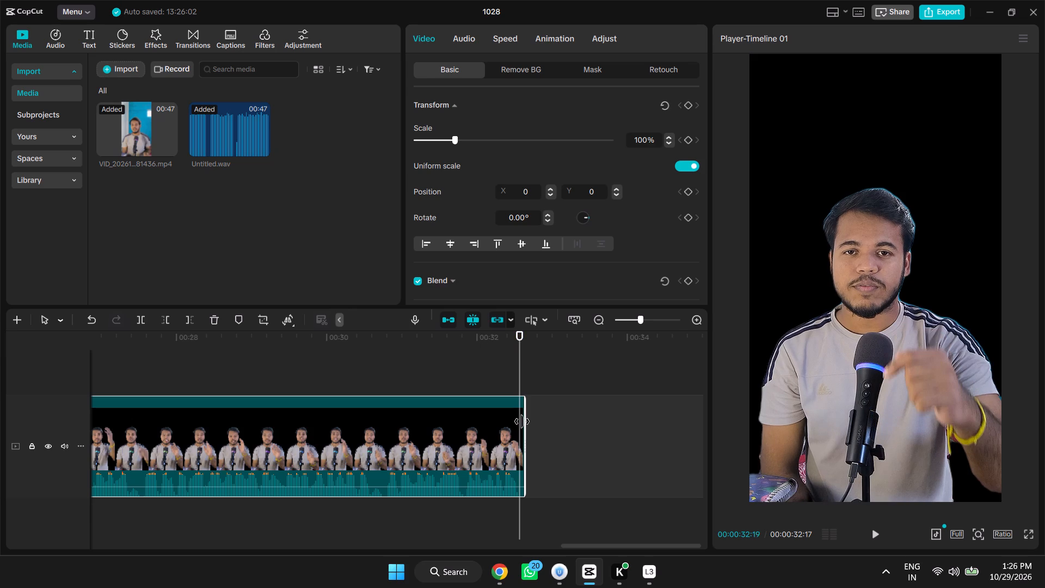
left_click_drag(522, 421, 519, 424)
left_click(459, 344)
key("space")
key("space")
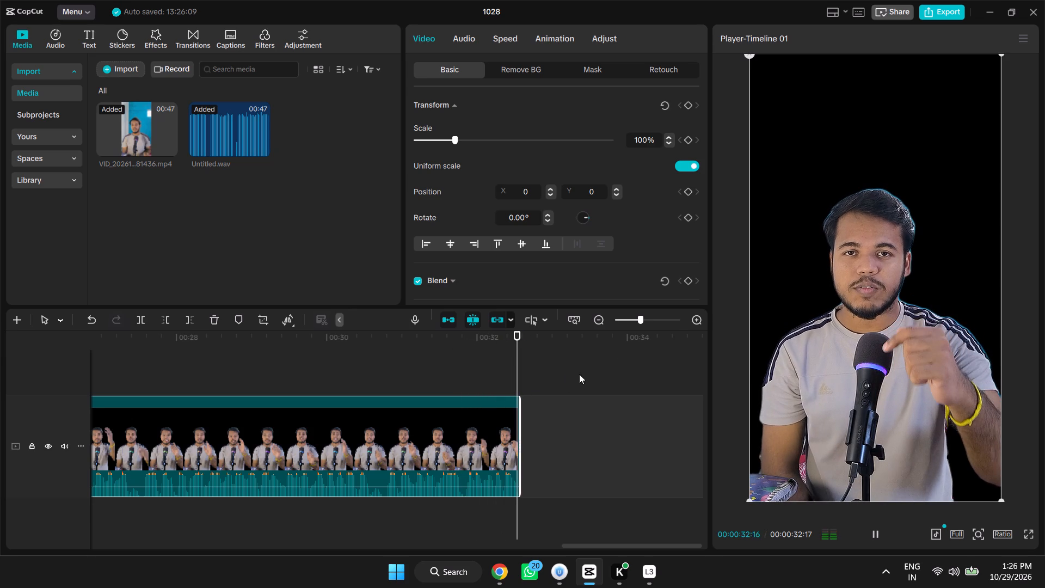
triple_click(697, 321)
double_click(697, 321)
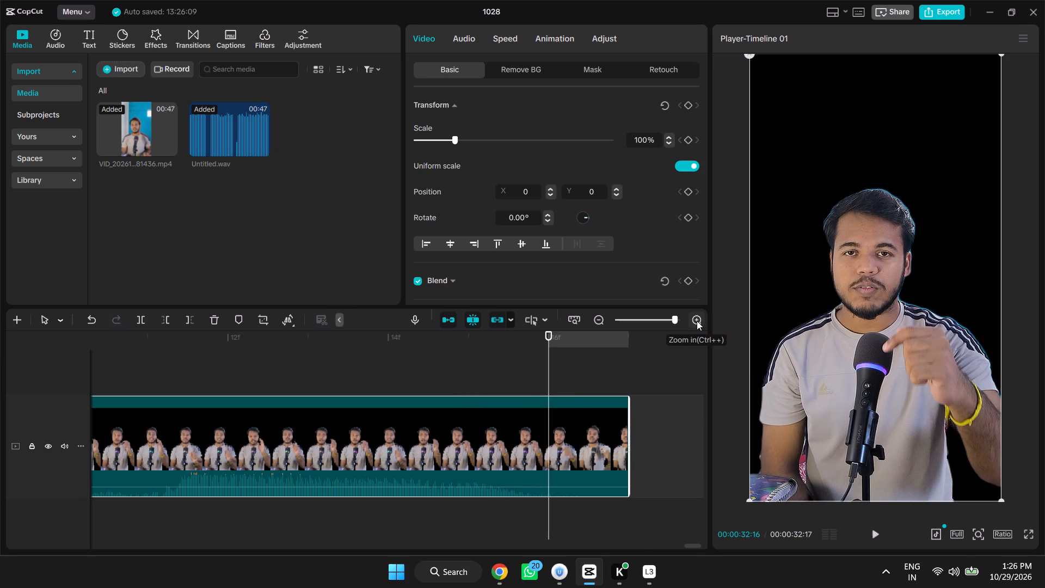
triple_click(593, 317)
double_click(593, 317)
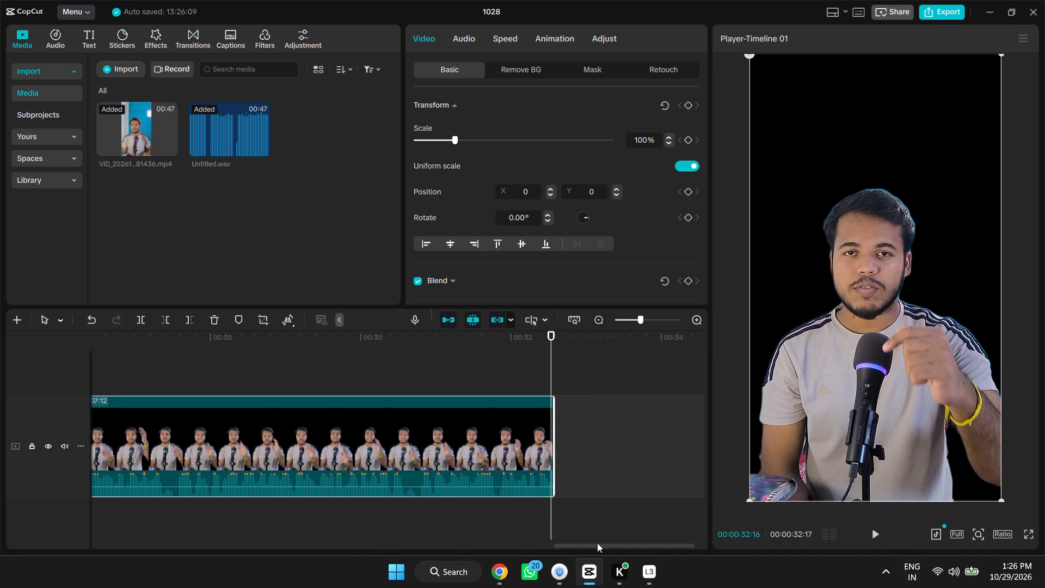
Split the first compound clip at 00:00:00:26, in the quiet gap after its opening words.
left_click_drag(583, 543, 67, 558)
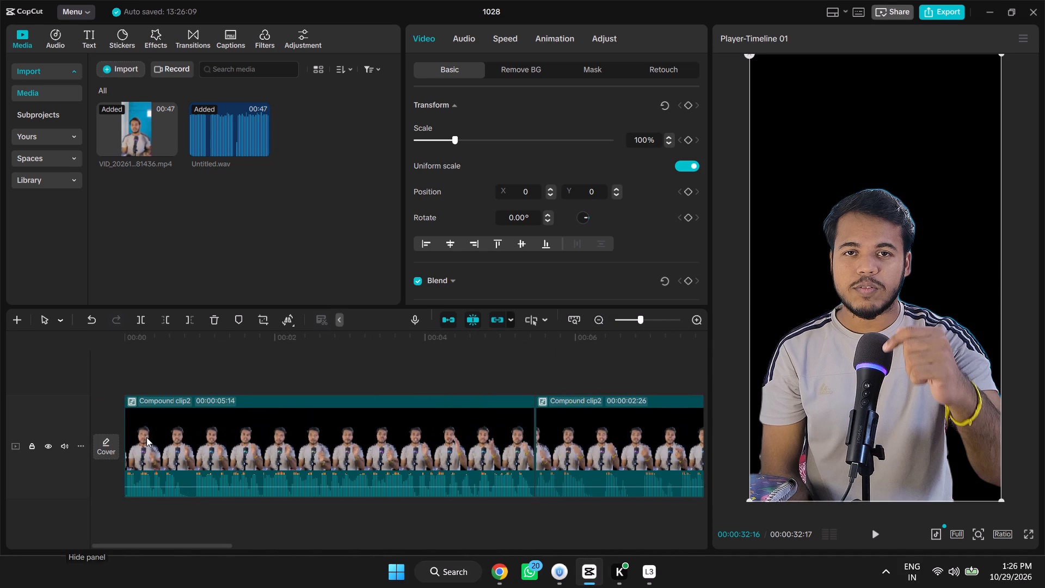
left_click_drag(192, 338, 192, 349)
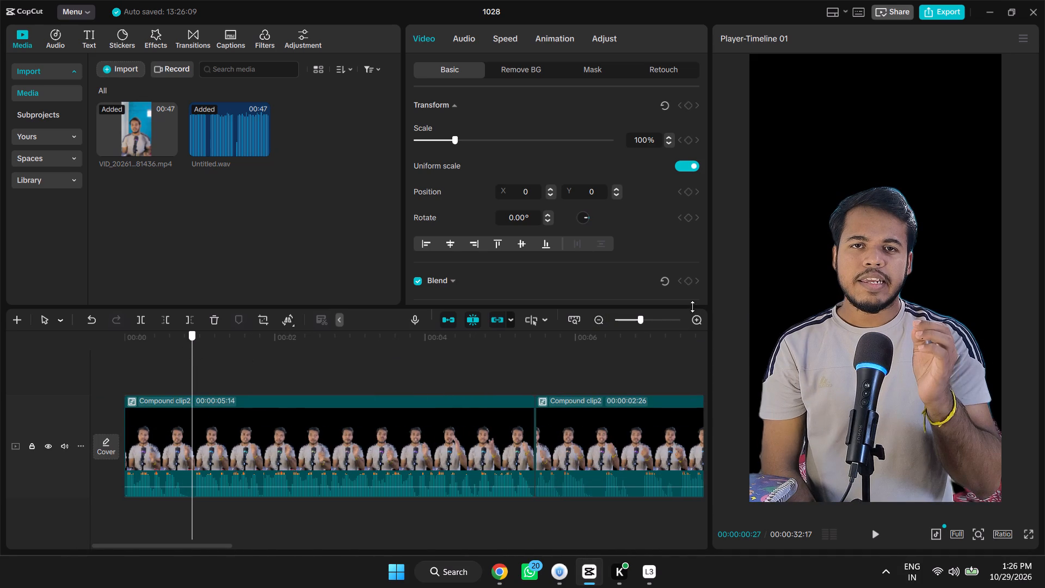
triple_click(701, 321)
left_click(701, 321)
left_click_drag(208, 341, 189, 346)
left_click(187, 427)
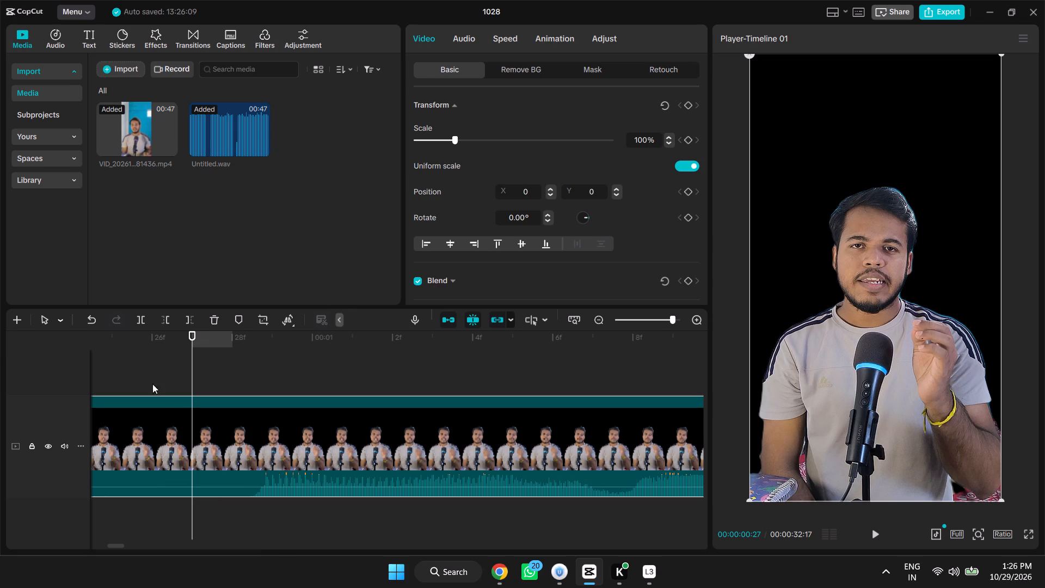
left_click(157, 338)
left_click_drag(117, 546, 110, 547)
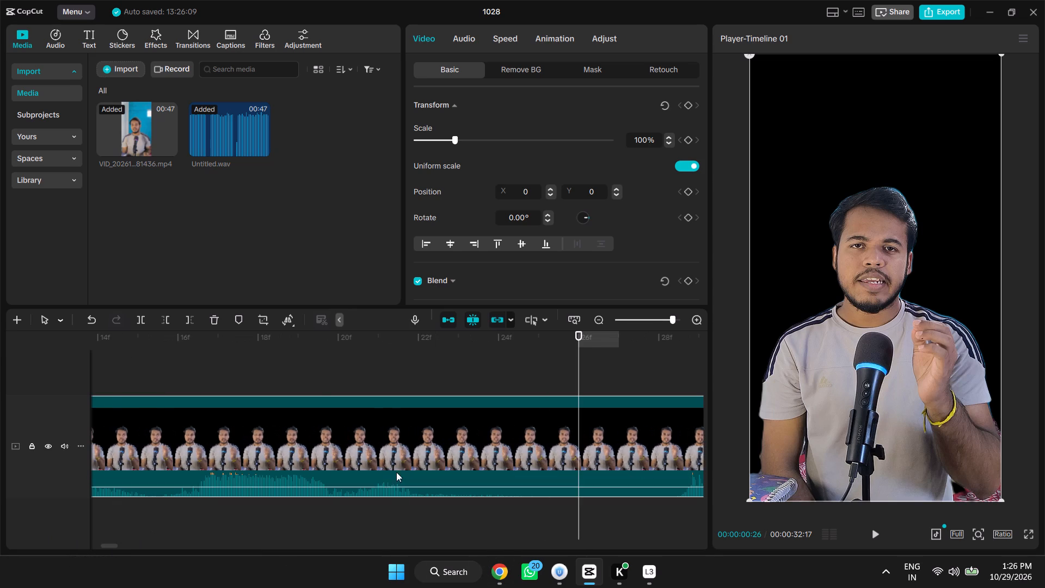
left_click_drag(259, 338, 216, 346)
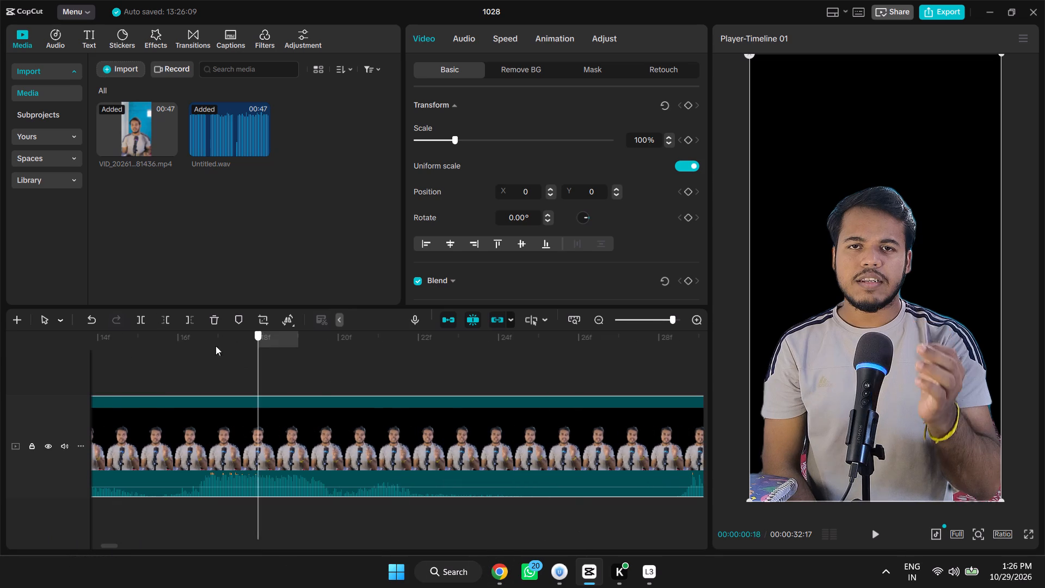
left_click_drag(216, 346, 177, 350)
key("space")
key("space")
left_click_drag(584, 347, 585, 348)
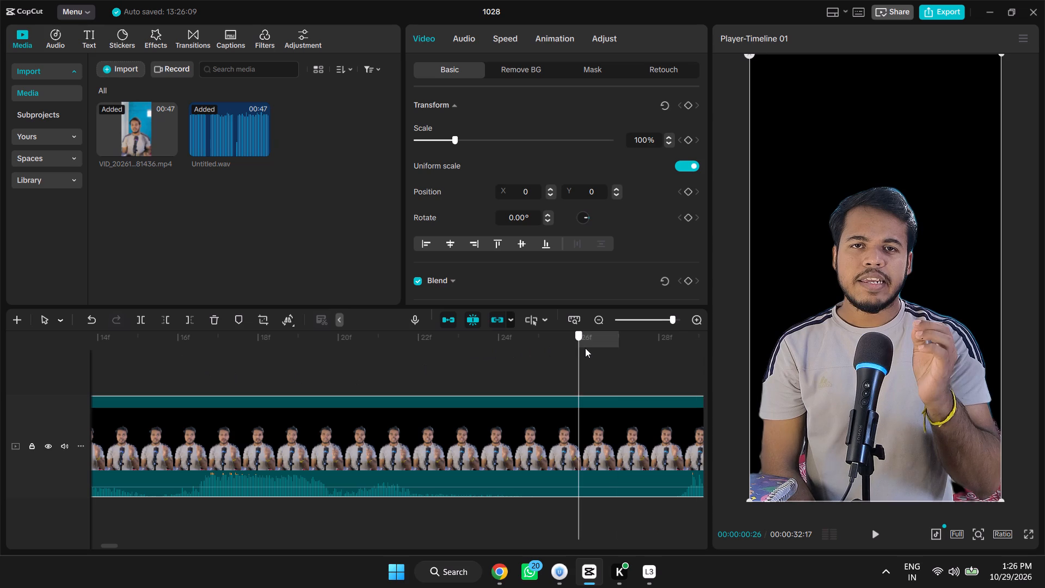
left_click_drag(585, 348, 577, 359)
left_click_drag(577, 359, 572, 359)
left_click(521, 446)
left_click(134, 322)
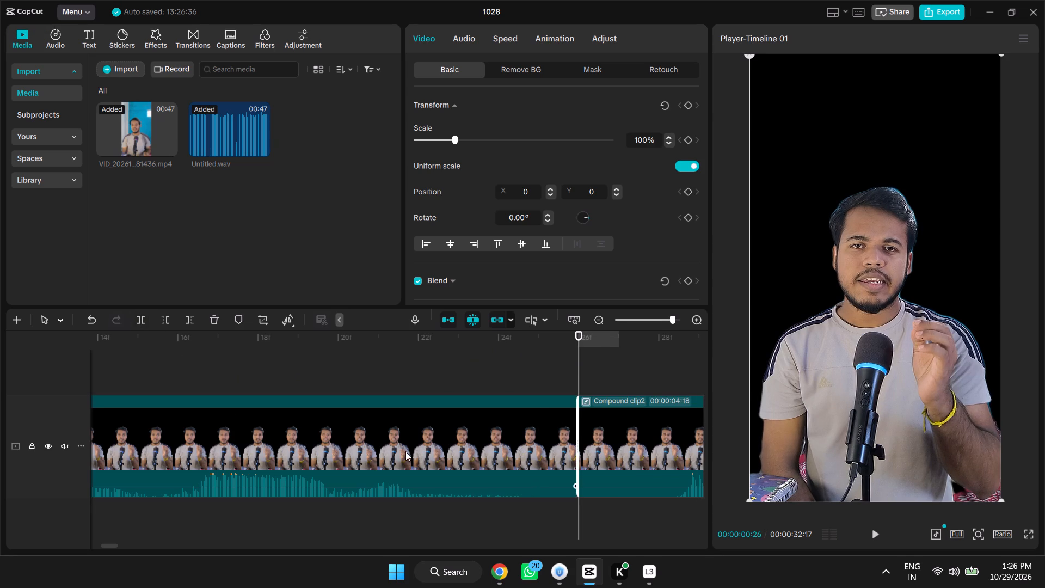
Move the 26-frame opening segment from the start of the timeline to directly after the last clip.
triple_click(595, 325)
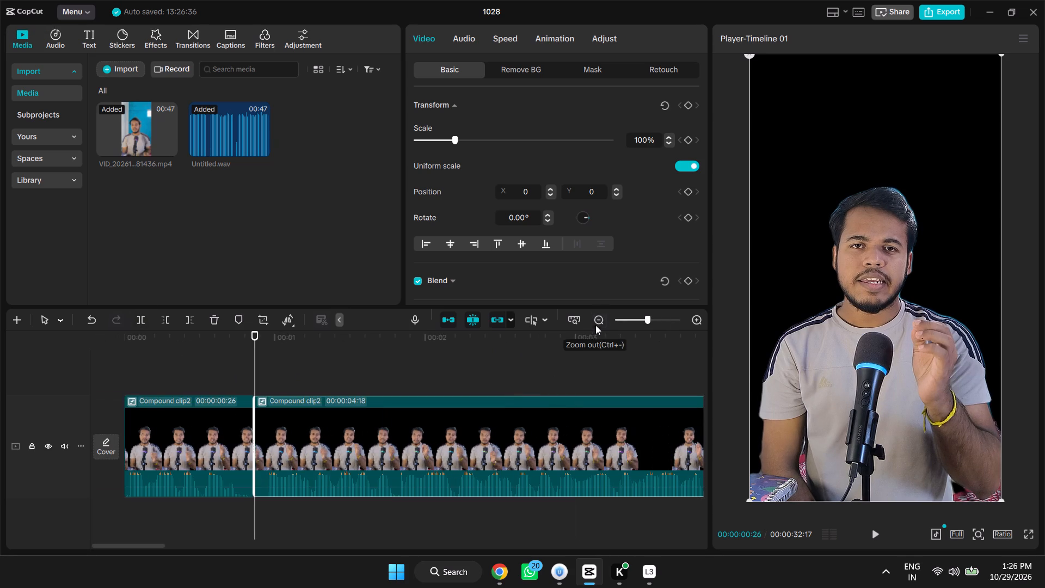
left_click(184, 420)
left_click_drag(167, 431, 503, 473)
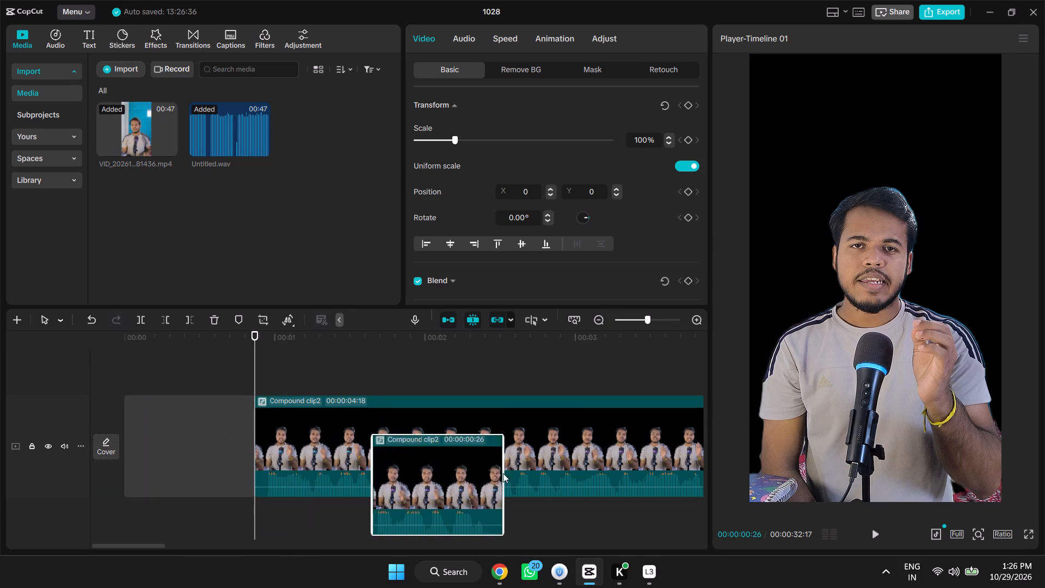
left_click_drag(503, 473, 822, 446)
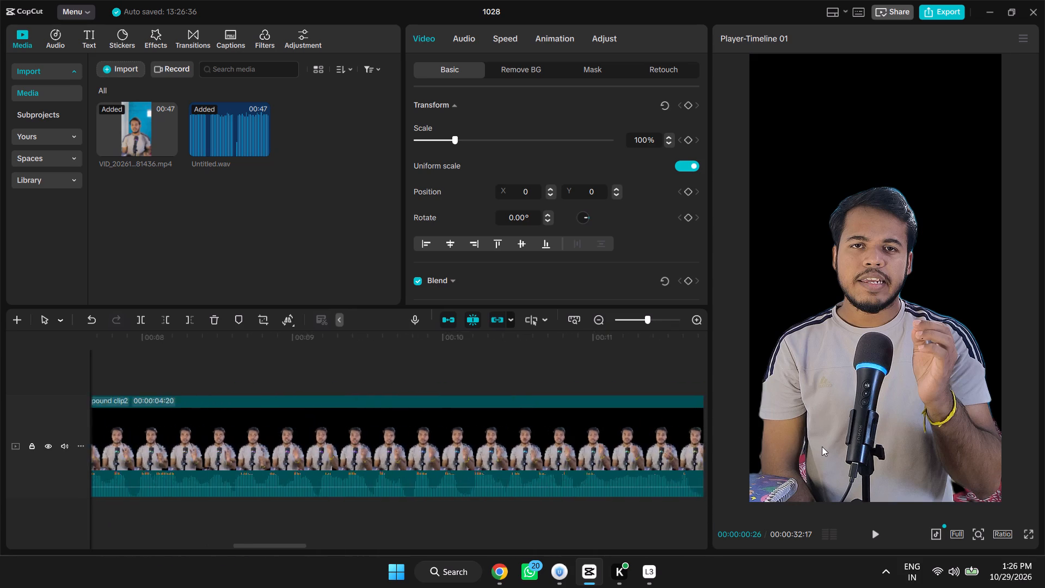
left_click_drag(822, 446, 823, 448)
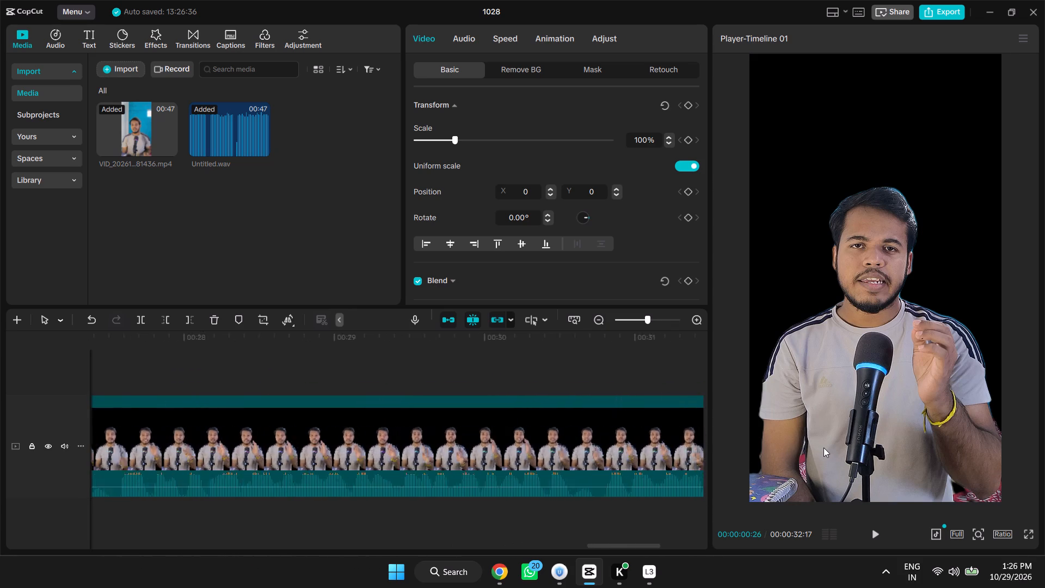
left_click_drag(823, 448, 452, 441)
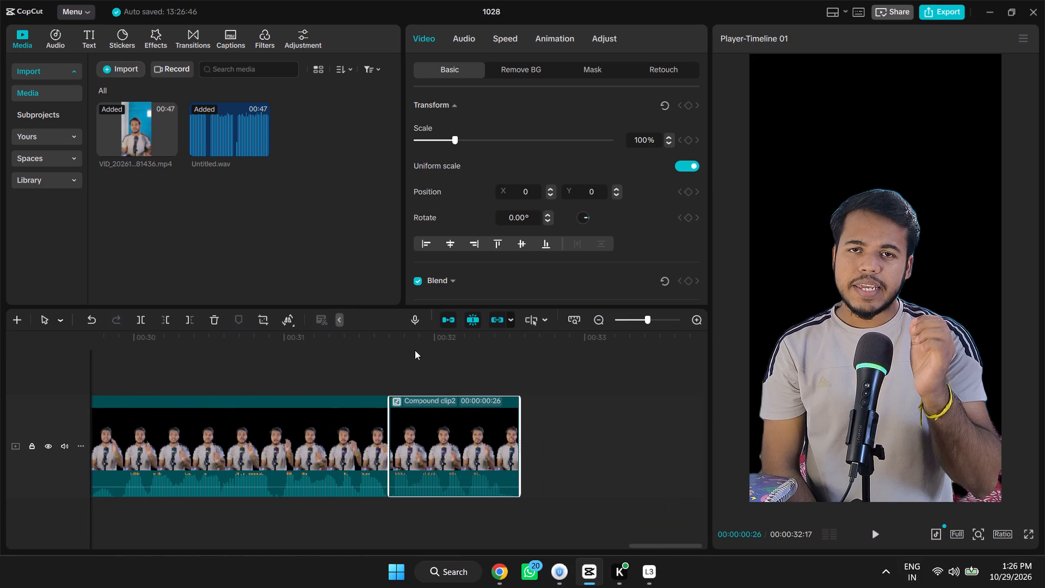
Play the end of the timeline with the moved opening segment, and the new opening, to check how both parts sound.
left_click_drag(412, 340, 312, 355)
key("space")
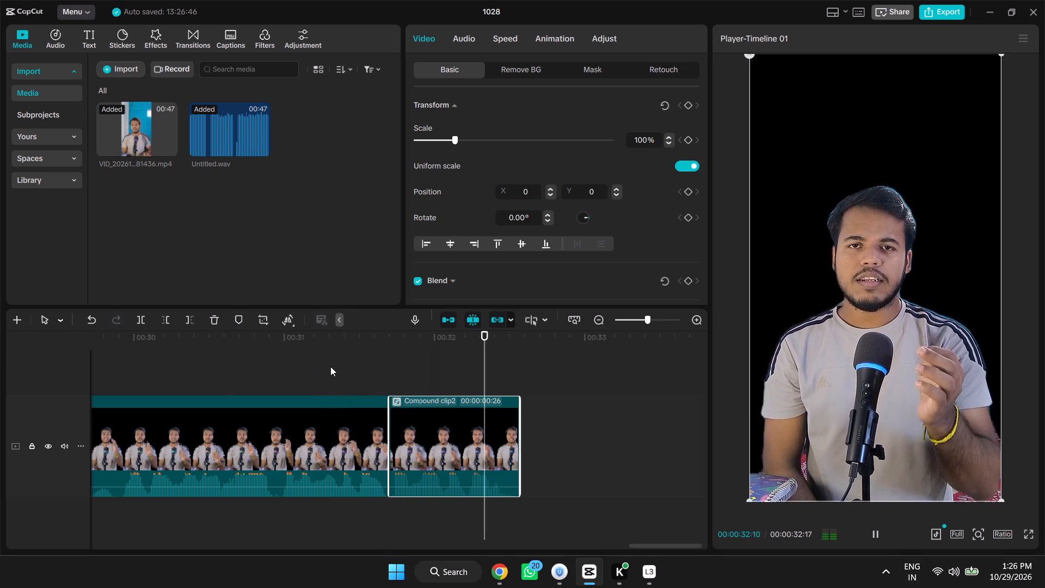
key("space")
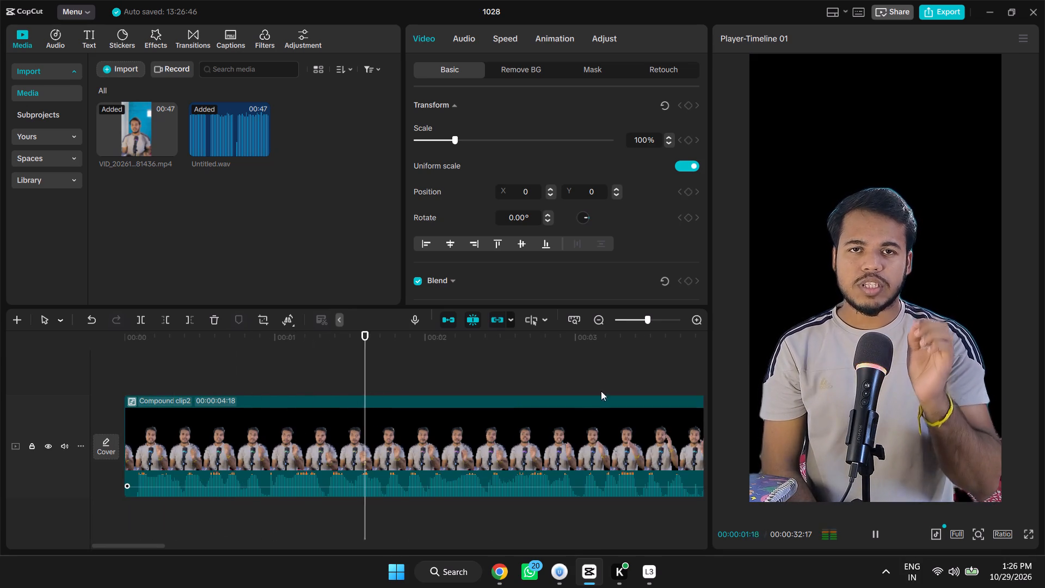
key("space")
triple_click(604, 325)
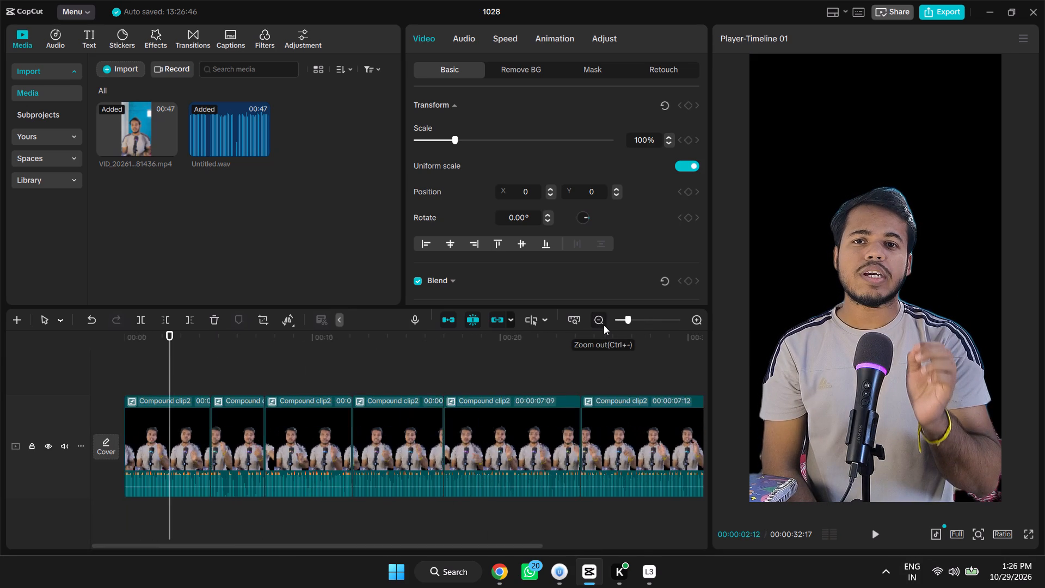
left_click(604, 325)
left_click(295, 380)
left_click_drag(191, 338, 57, 364)
key("space")
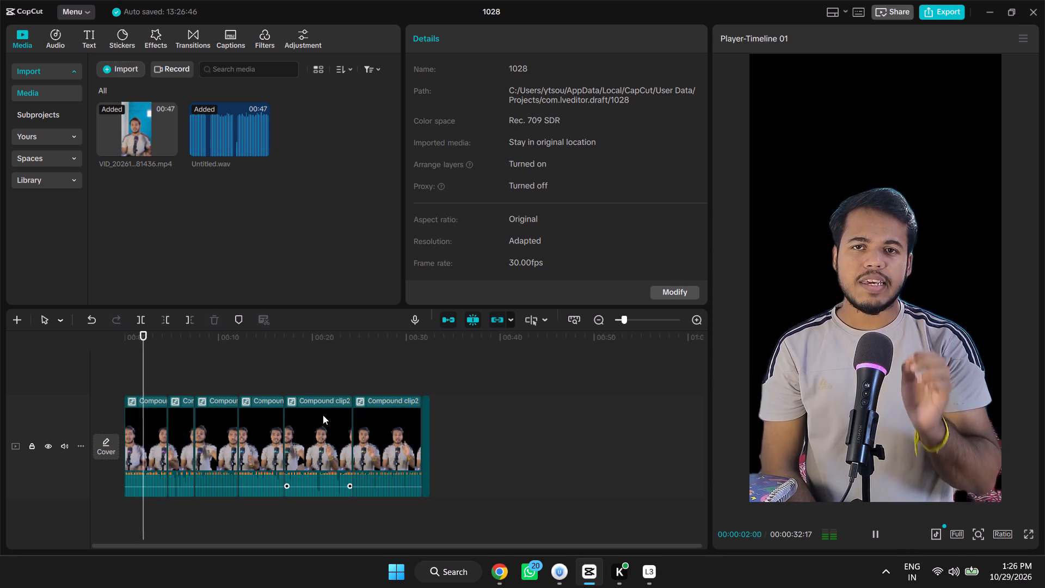
left_click(392, 334)
key("space")
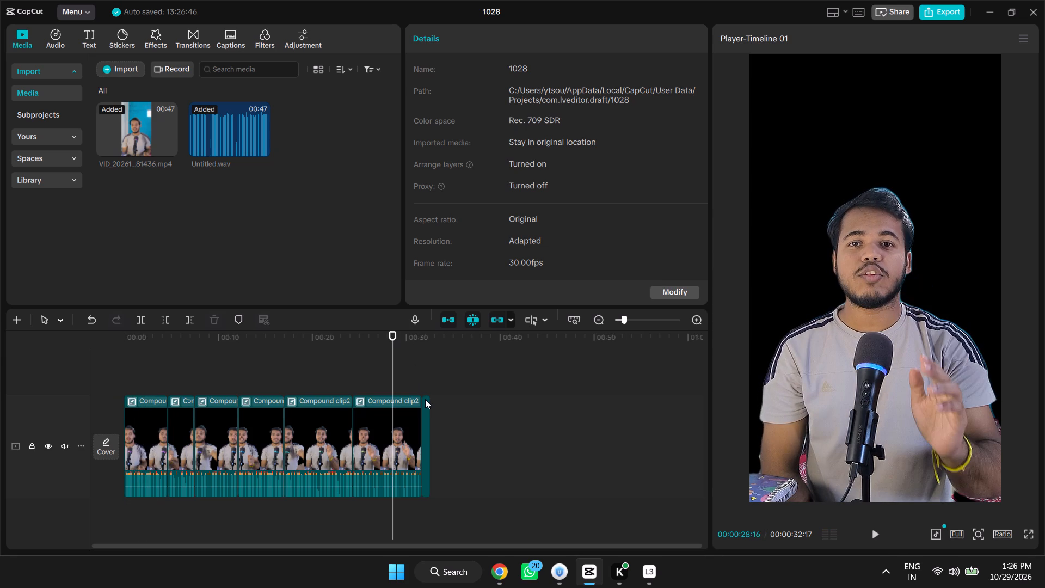
left_click(410, 347)
key("space")
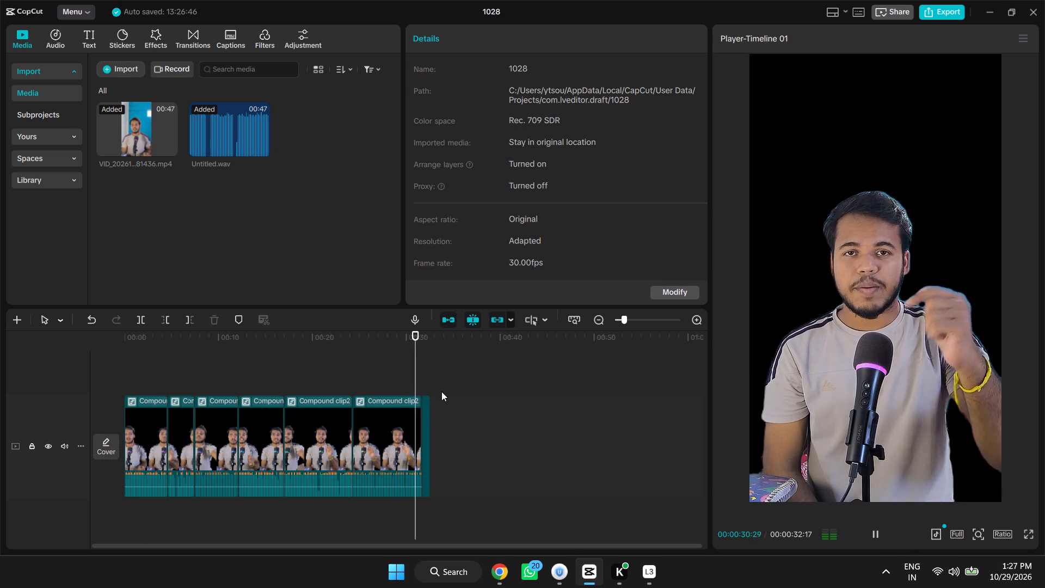
key("space")
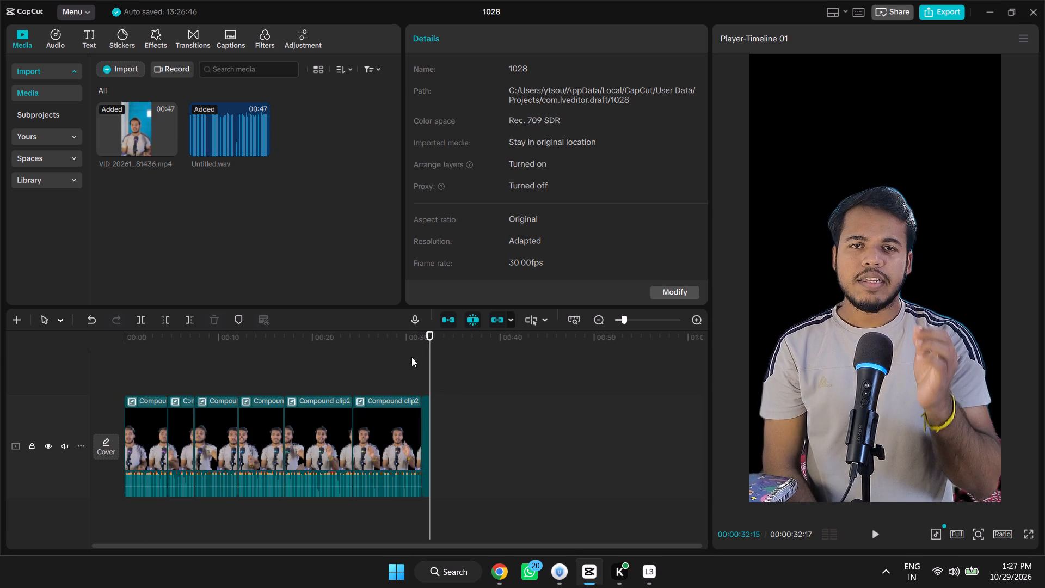
Extend the start edge of the last short segment by one frame, making it 00:00:00:27 long.
left_click(425, 344)
triple_click(692, 321)
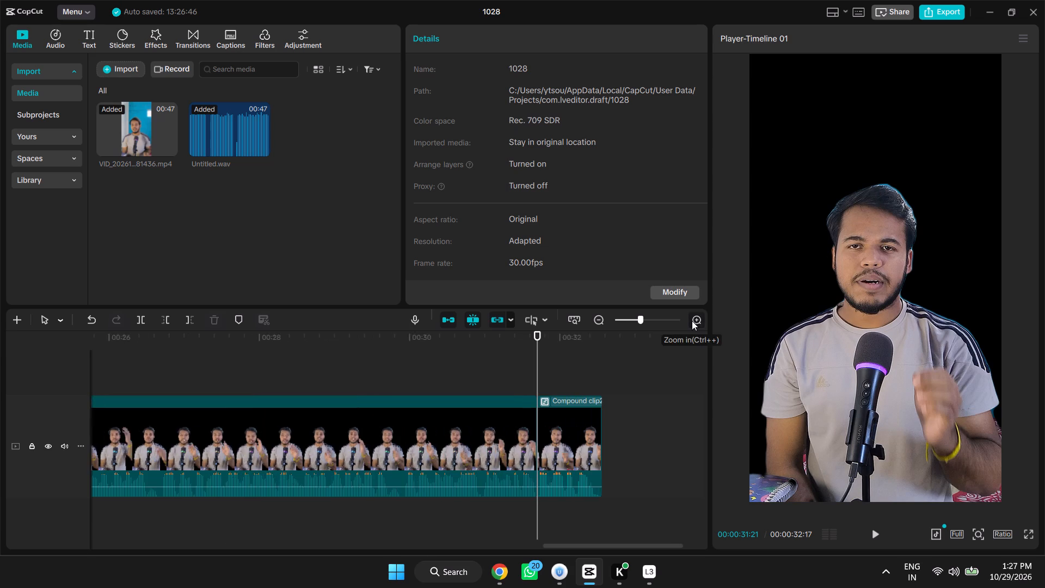
left_click(692, 321)
left_click(591, 440)
left_click_drag(538, 432, 533, 438)
Replay the join into the extended last segment and the continuation into the timeline's opening to check the cut.
left_click_drag(515, 348, 497, 353)
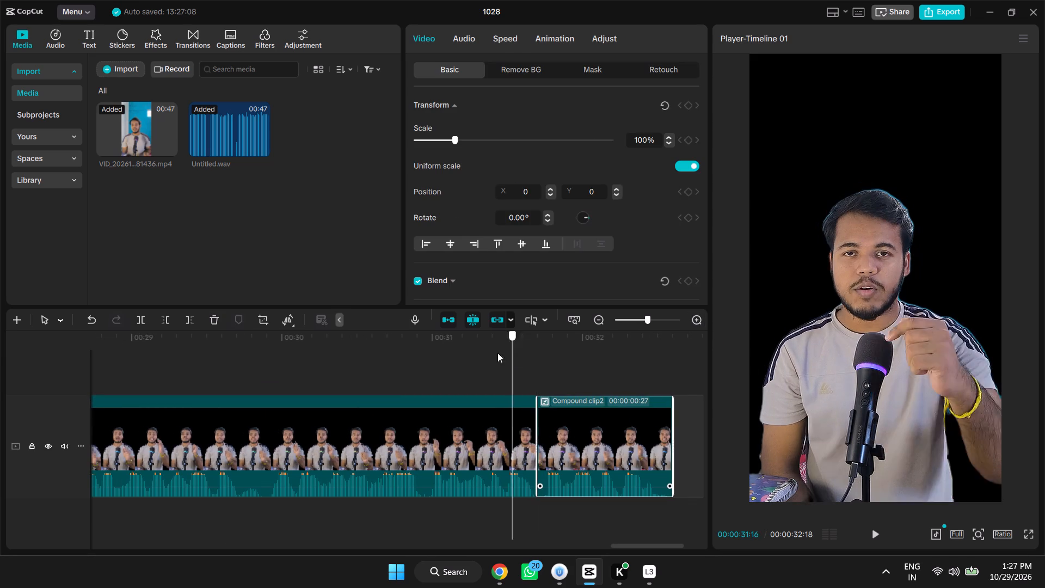
left_click_drag(497, 353, 490, 355)
key("space")
key("space")
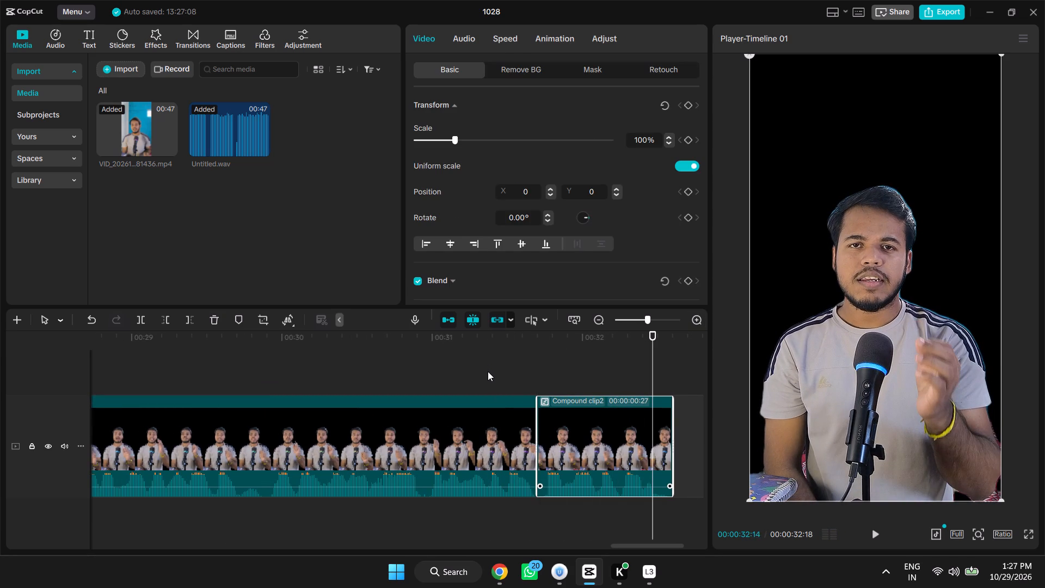
left_click_drag(483, 342, 444, 357)
key("space")
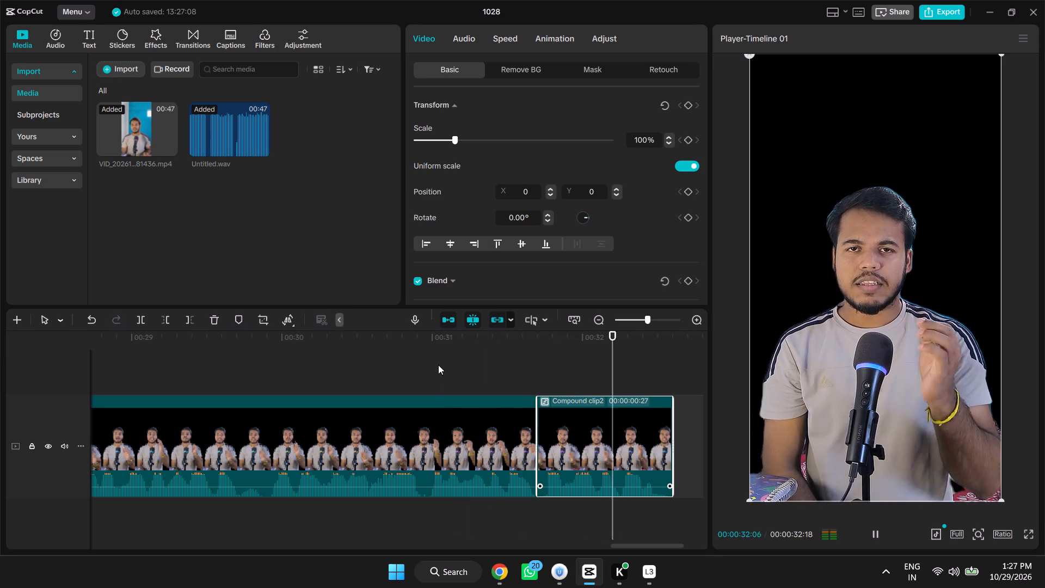
key("space")
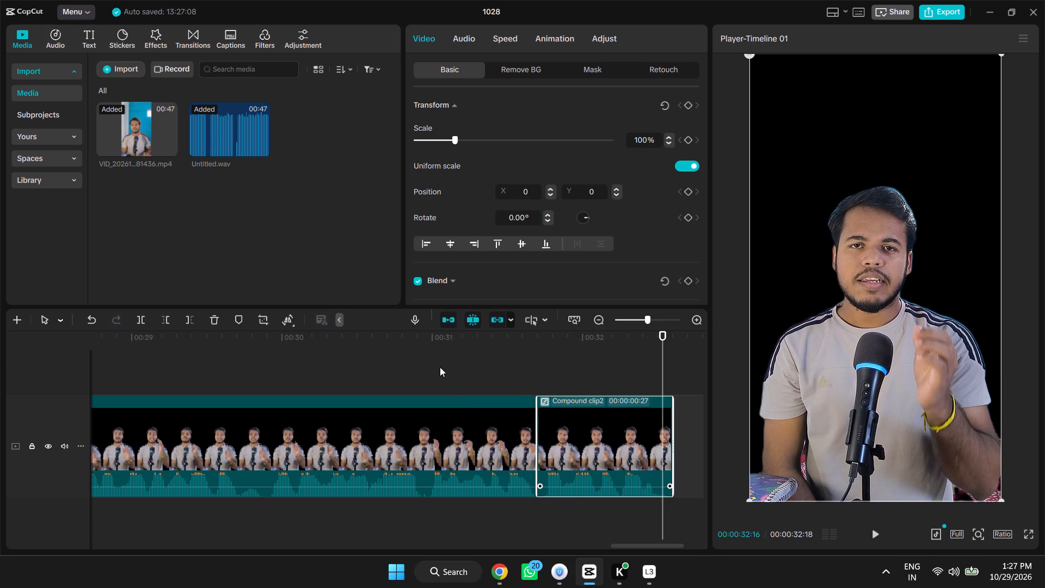
key("space")
key("space")
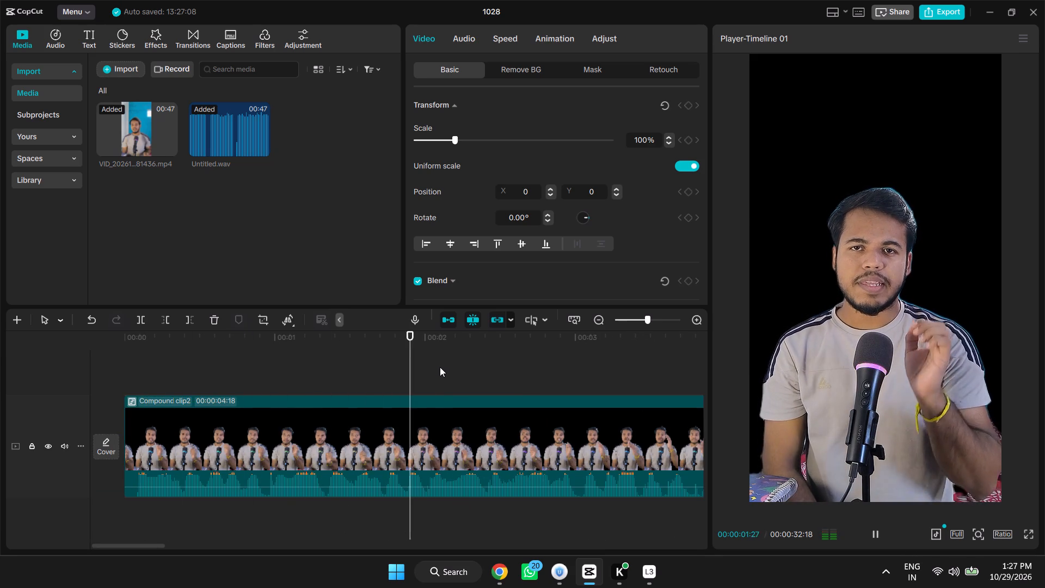
key("space")
Replay the last segment repeatedly and continue from the timeline's start to check the ending-to-opening loop.
left_click_drag(131, 547, 463, 565)
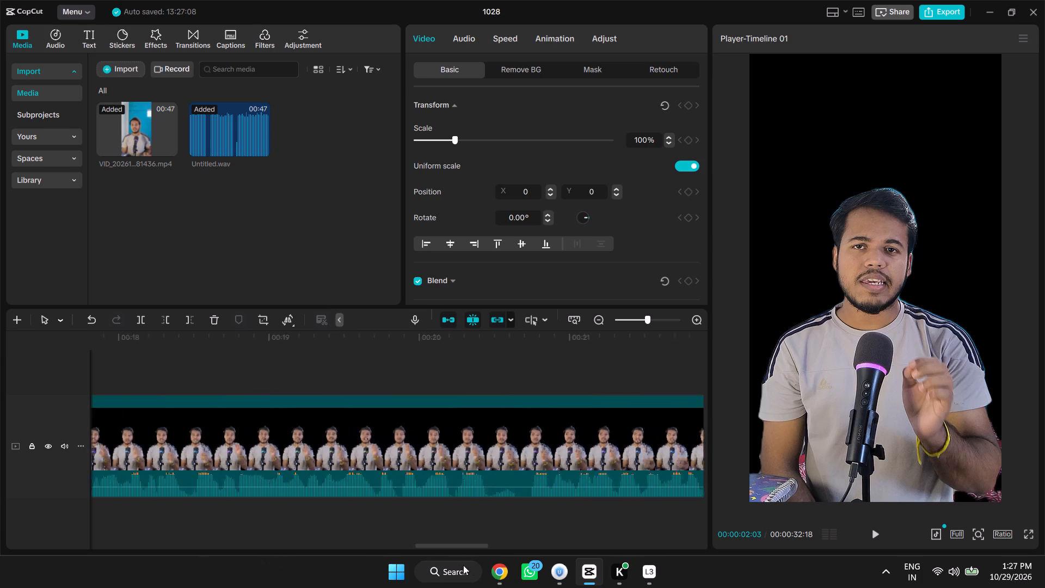
left_click_drag(463, 565, 706, 556)
left_click(493, 350)
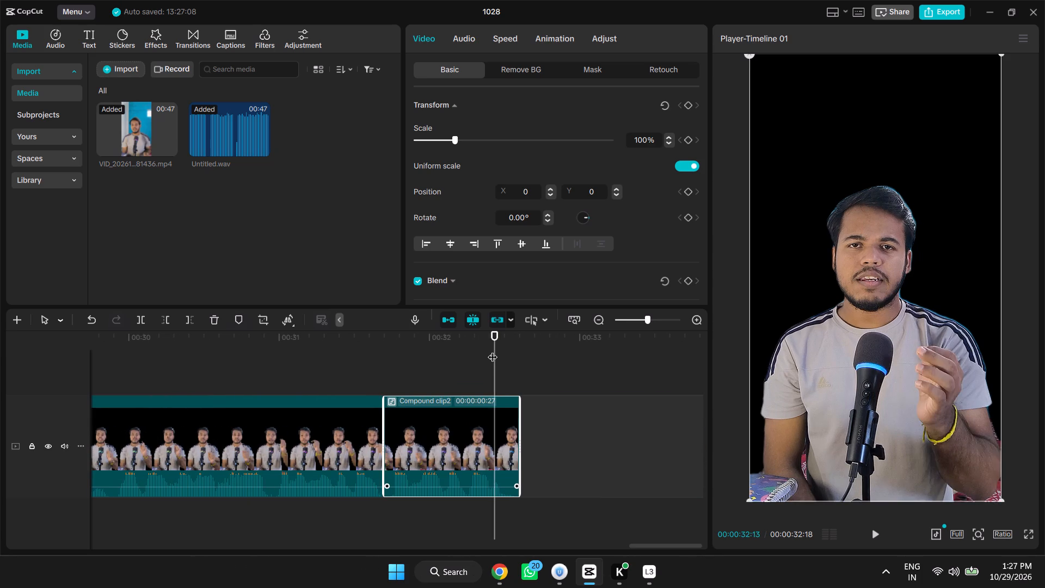
key("space")
key("space")
key("space")
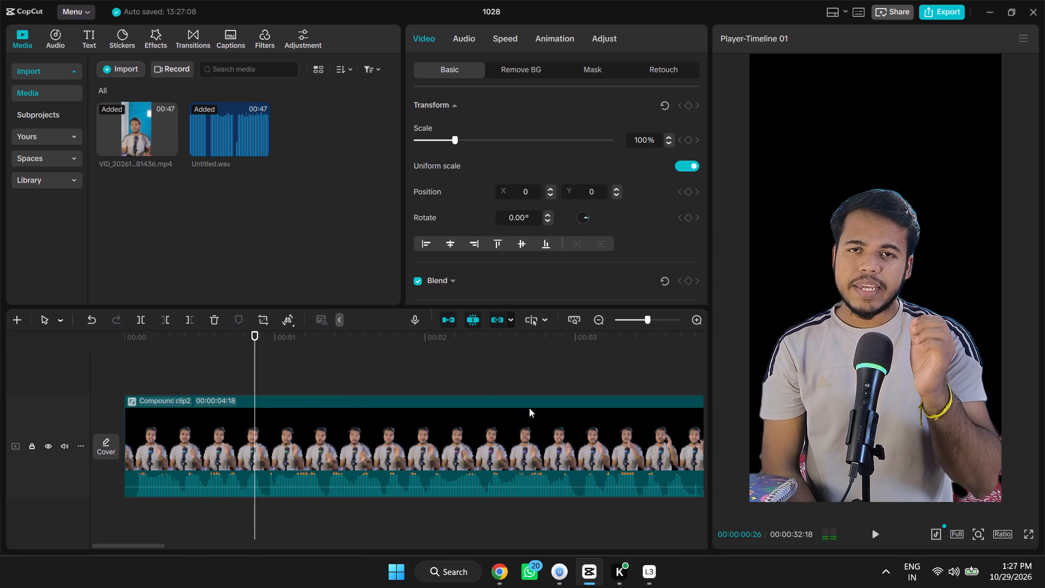
left_click_drag(141, 547, 644, 568)
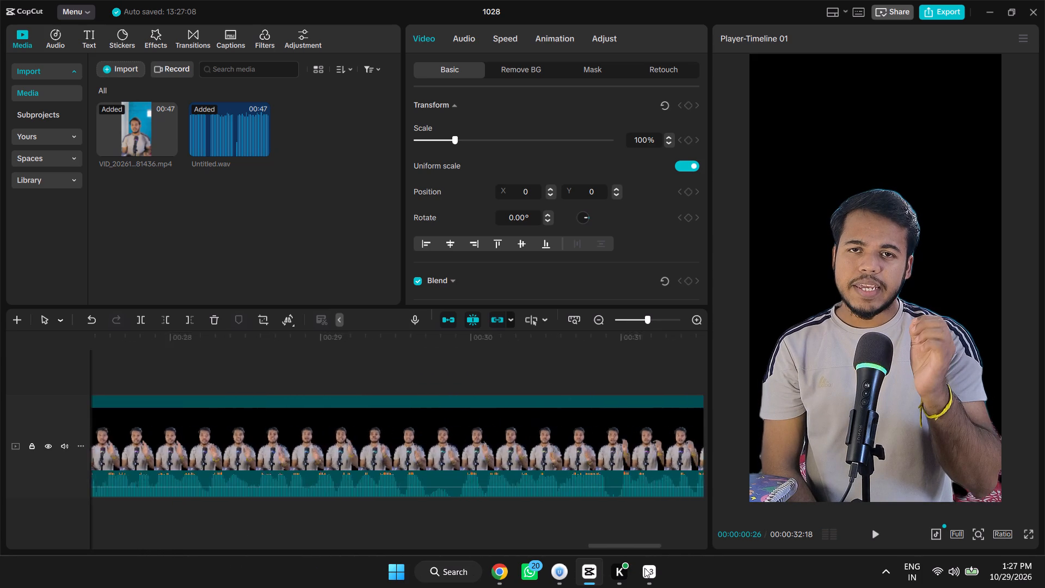
left_click_drag(644, 568, 691, 568)
left_click(492, 341)
key("space")
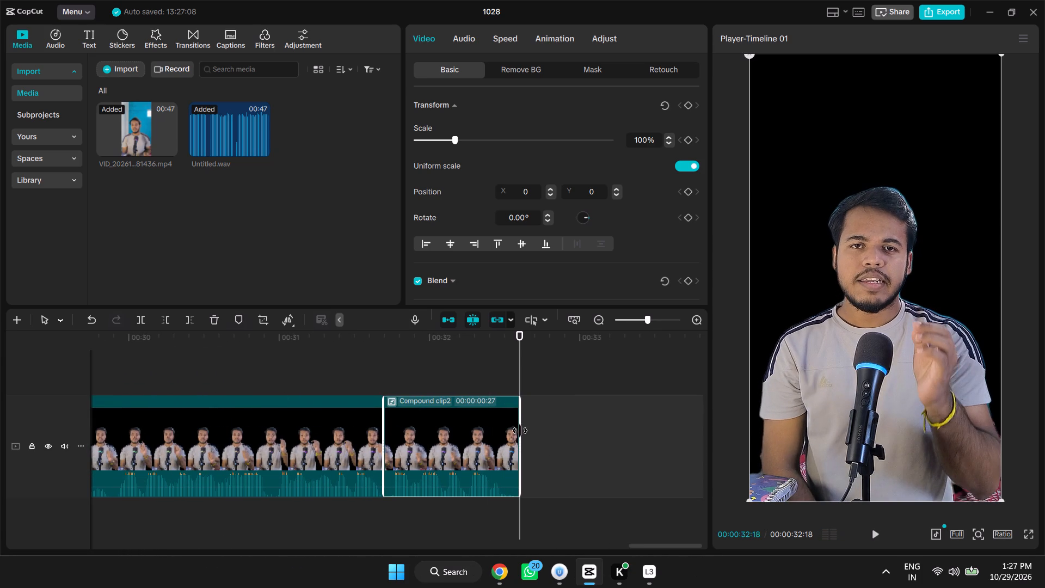
key("space")
key("space")
left_click_drag(113, 547, 649, 570)
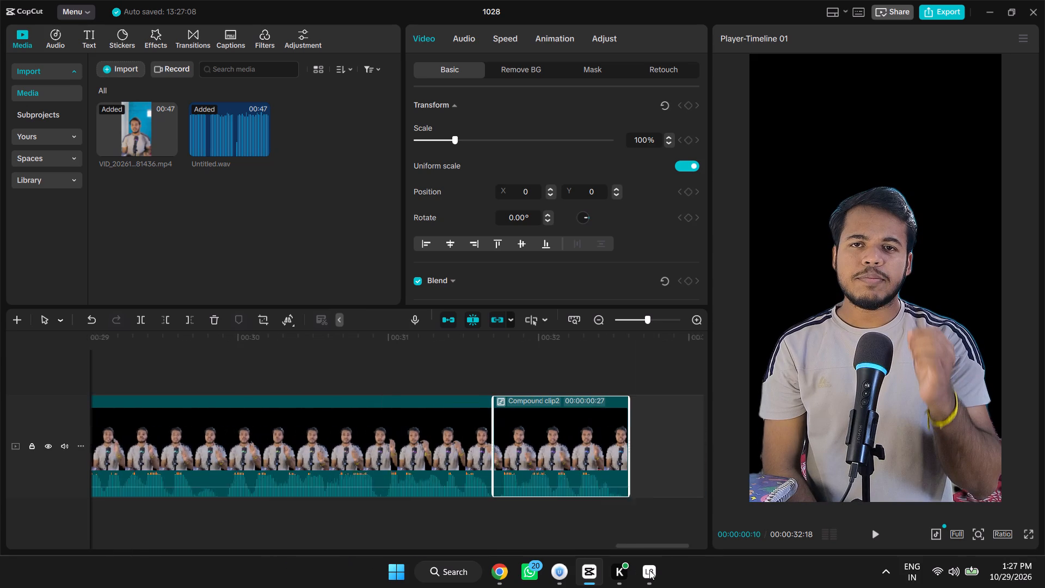
left_click_drag(649, 570, 676, 565)
left_click(390, 337)
key("space")
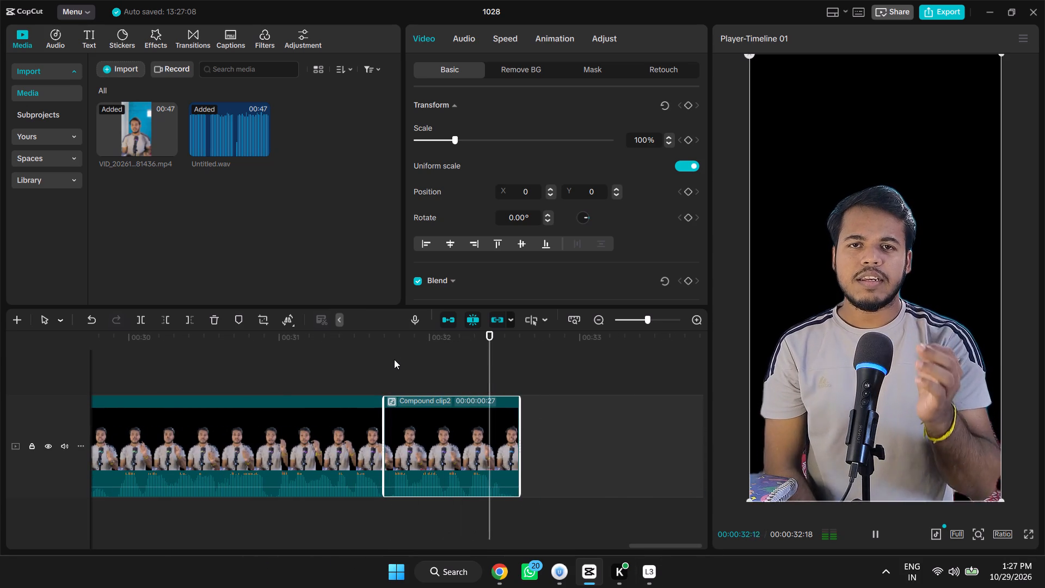
key("space")
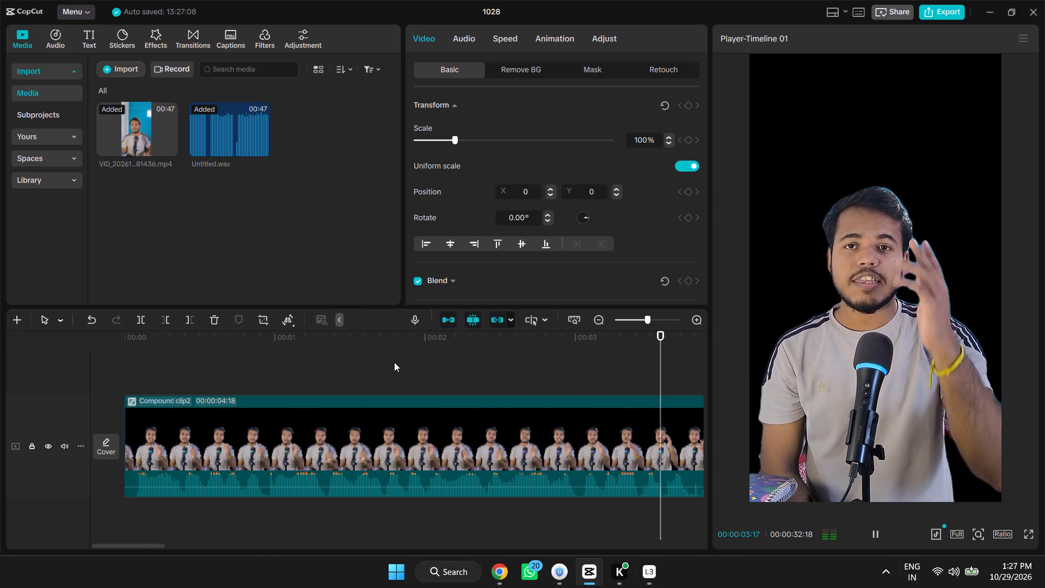
key("space")
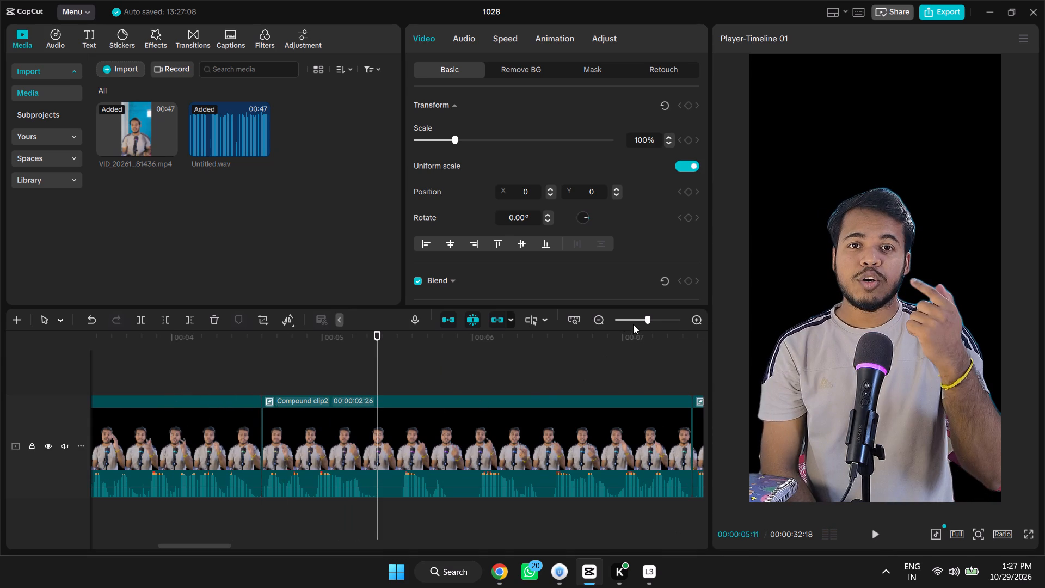
Select all clips on the timeline and set their standard speed to 1.08x.
triple_click(602, 322)
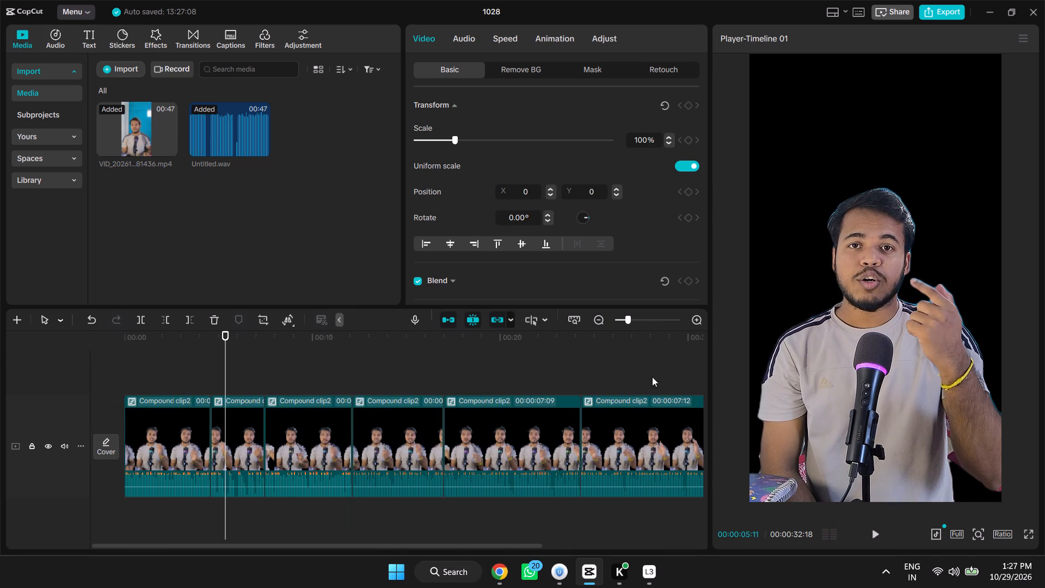
left_click_drag(371, 543, 501, 547)
left_click(622, 358)
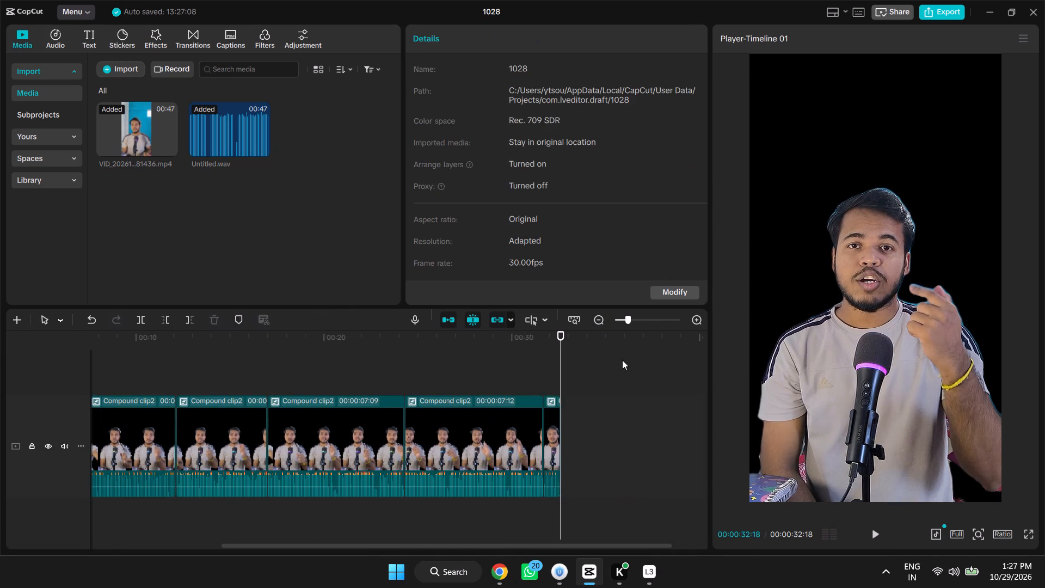
left_click_drag(611, 369, 97, 474)
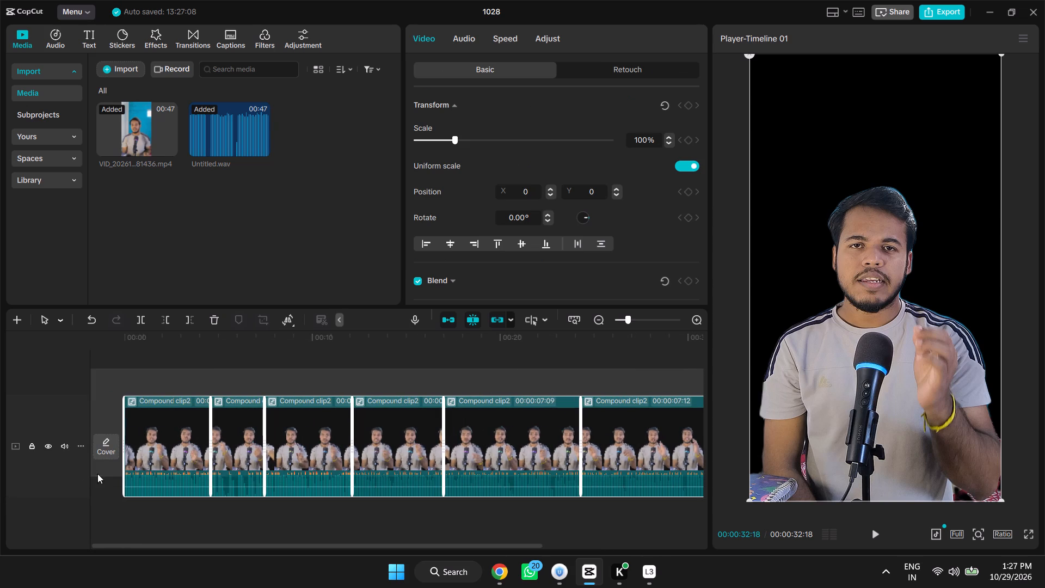
left_click_drag(97, 474, 152, 455)
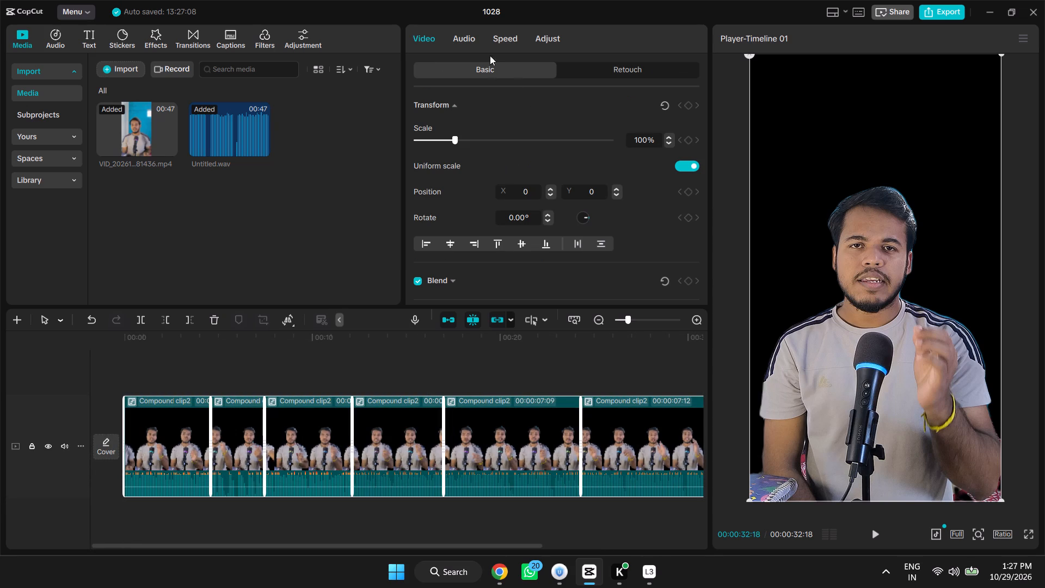
left_click(474, 38)
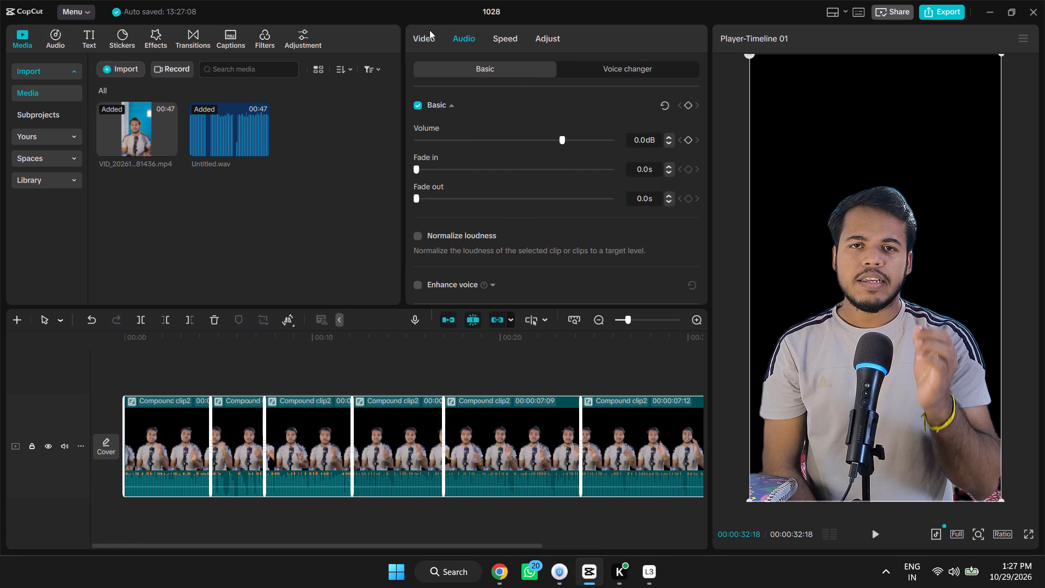
left_click(426, 39)
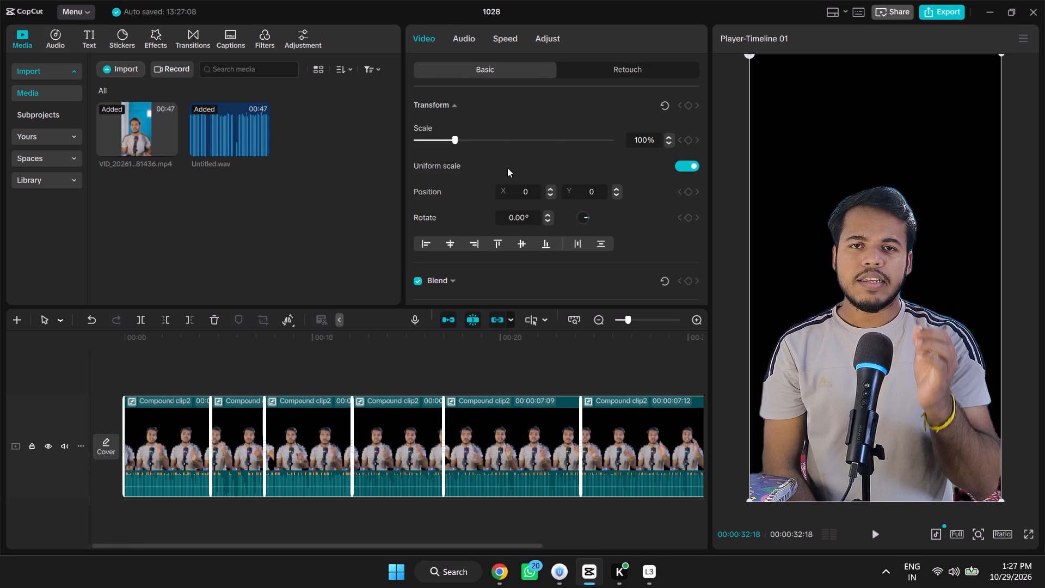
scroll(474, 195, "down", 2)
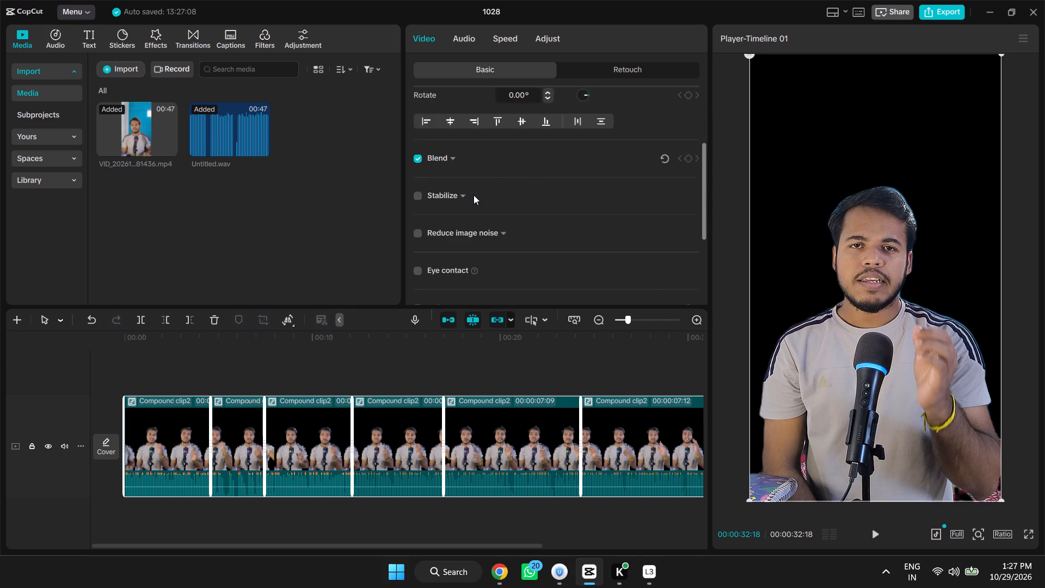
scroll(474, 195, "down", 1)
scroll(504, 211, "up", 5)
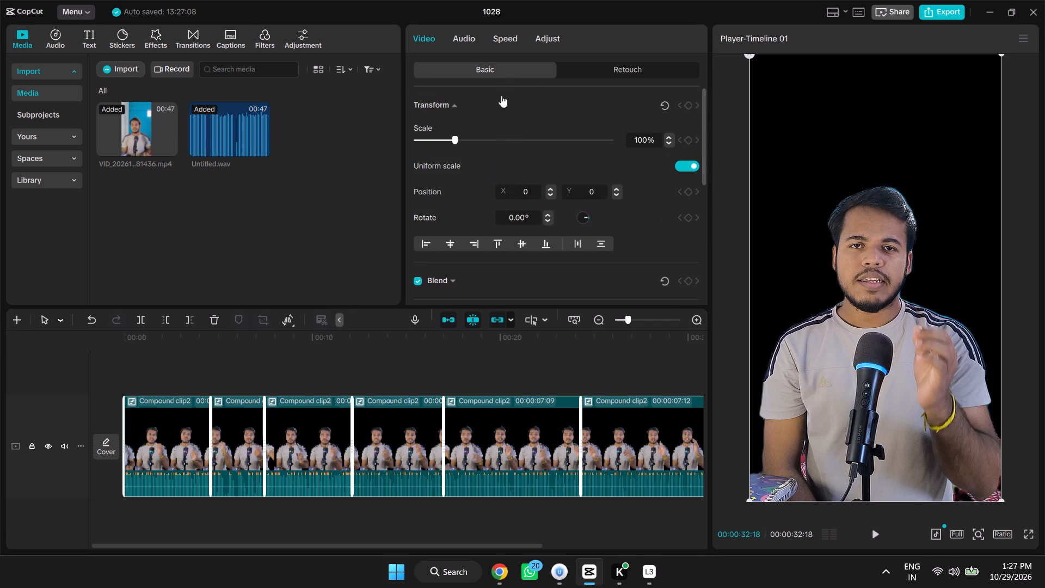
left_click(502, 40)
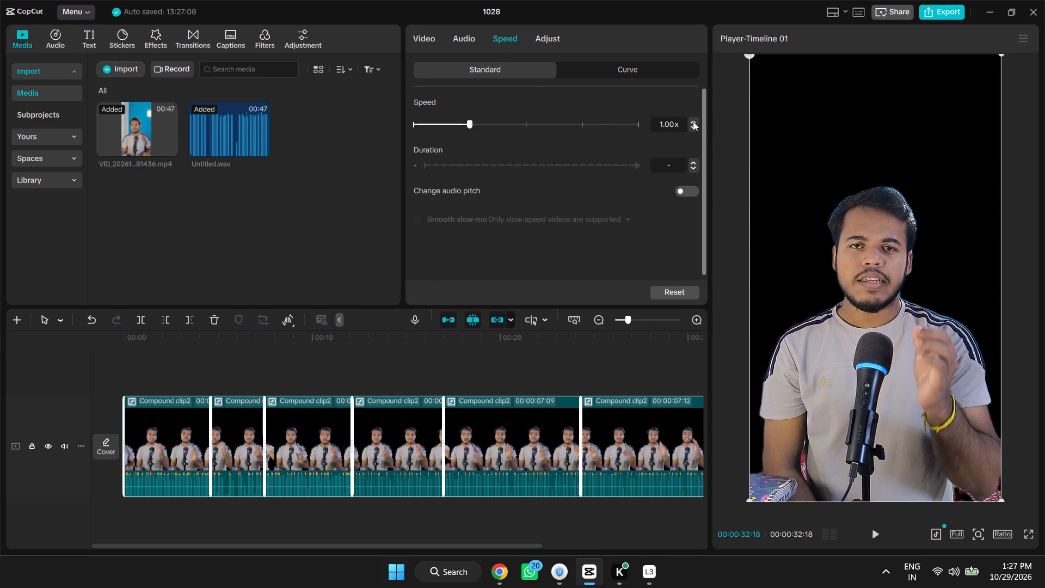
left_click(693, 121)
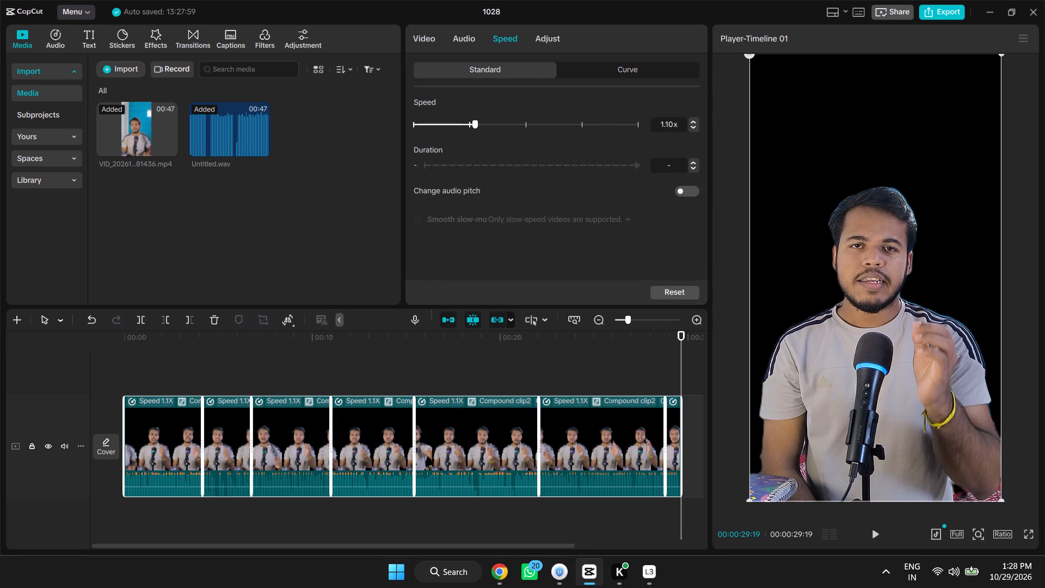
left_click(671, 124)
key("BackSpace")
key("BackSpace")
type("08")
left_click(669, 153)
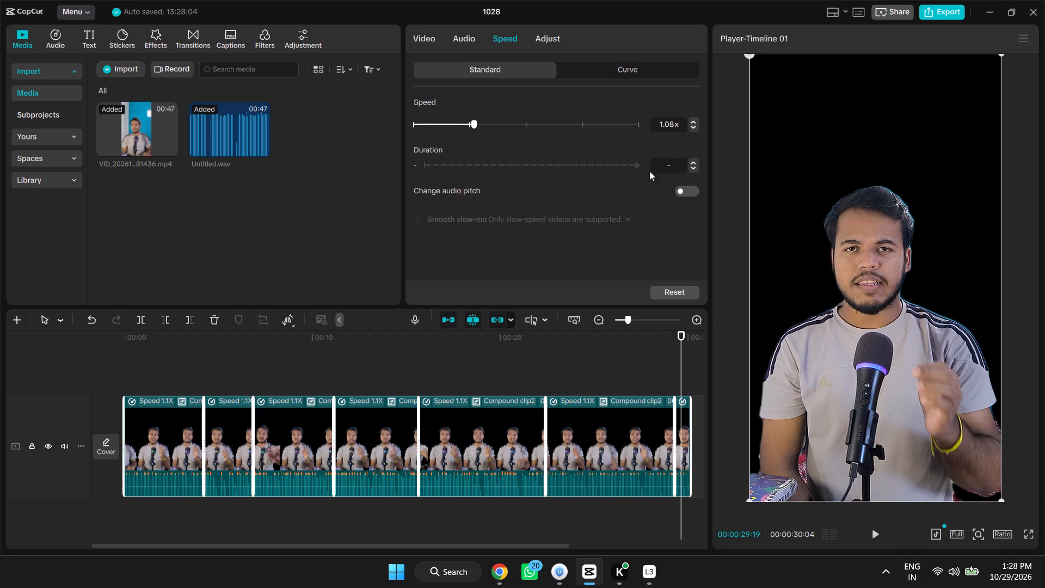
Play the first two seconds of the timeline to check the pace of the sped-up speech.
left_click_drag(180, 339, 49, 356)
key("space")
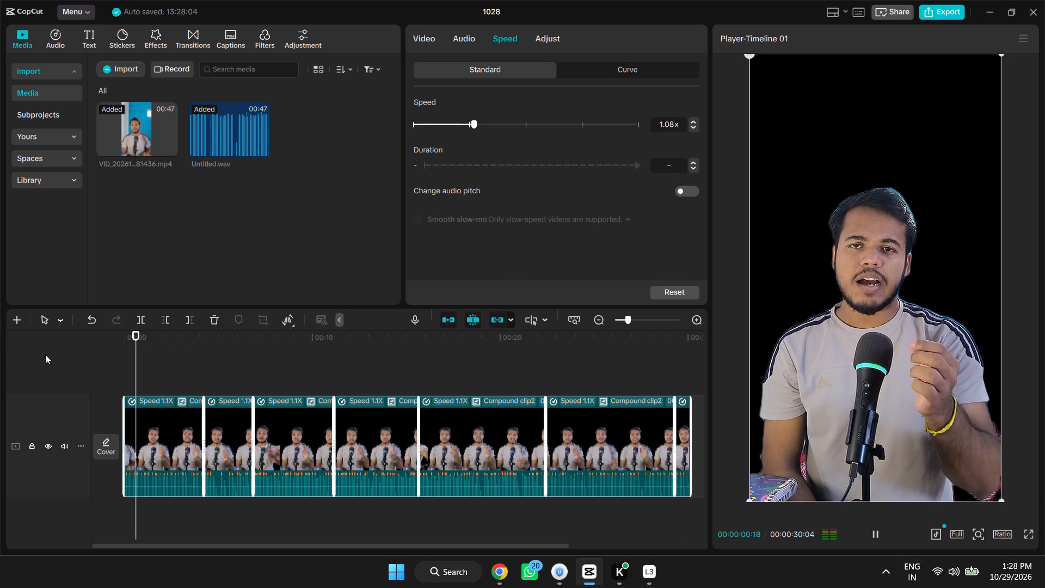
key("space")
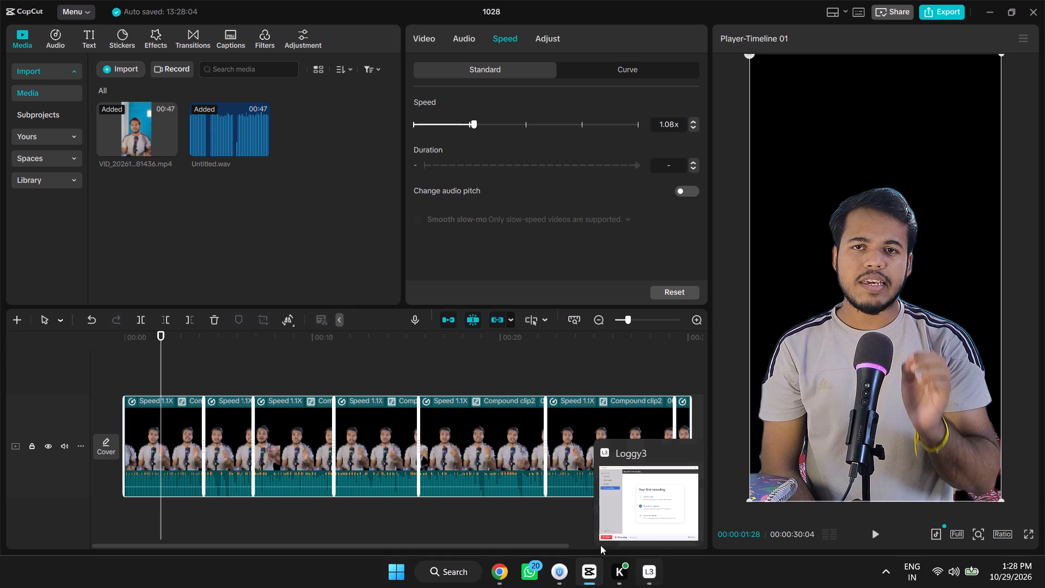
Play the sped-up video from the timeline's start through to its end to review the pace.
left_click(359, 373)
left_click_drag(192, 335, 30, 363)
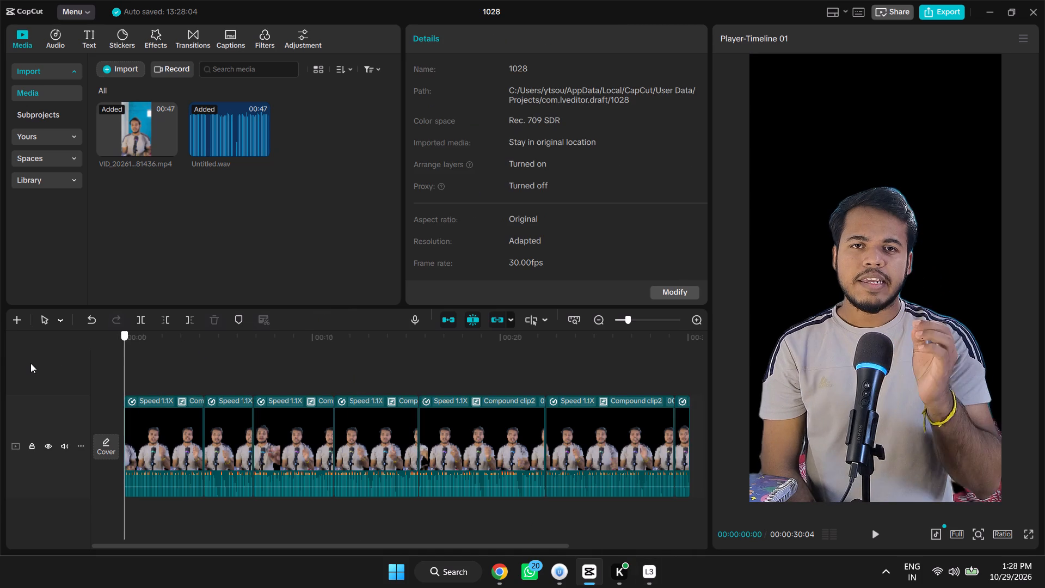
key("space")
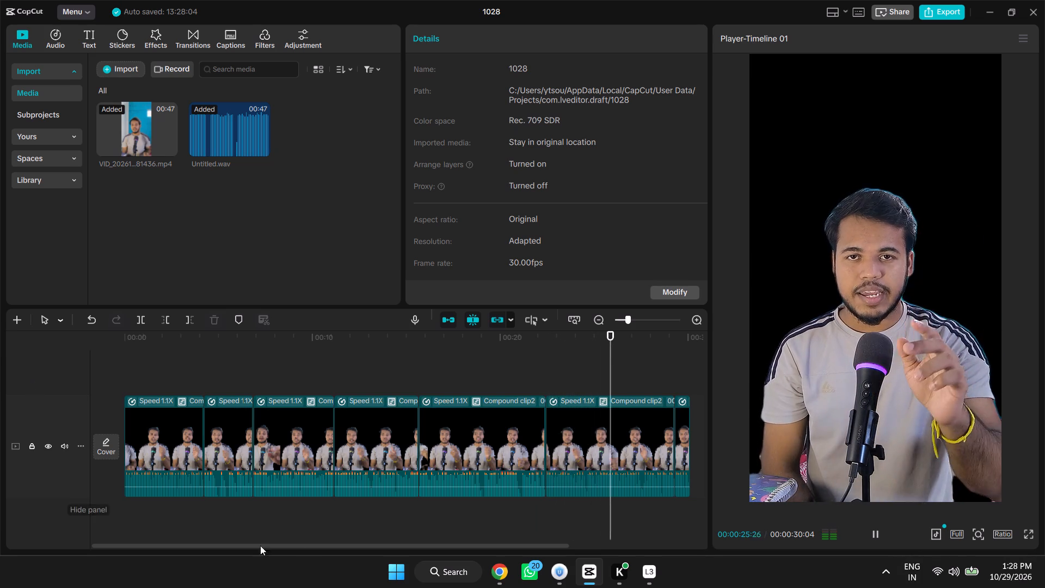
left_click_drag(298, 544, 374, 554)
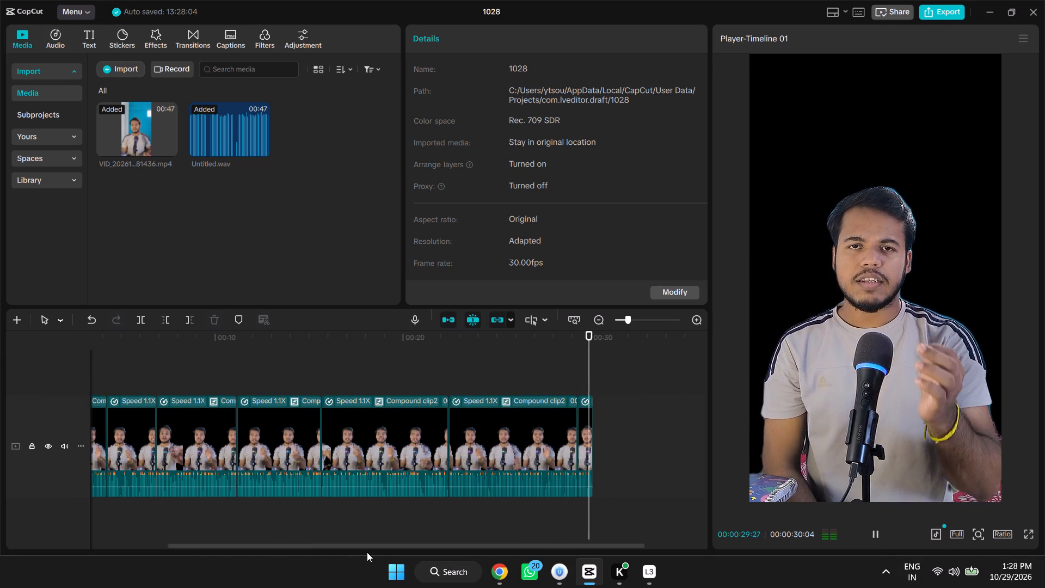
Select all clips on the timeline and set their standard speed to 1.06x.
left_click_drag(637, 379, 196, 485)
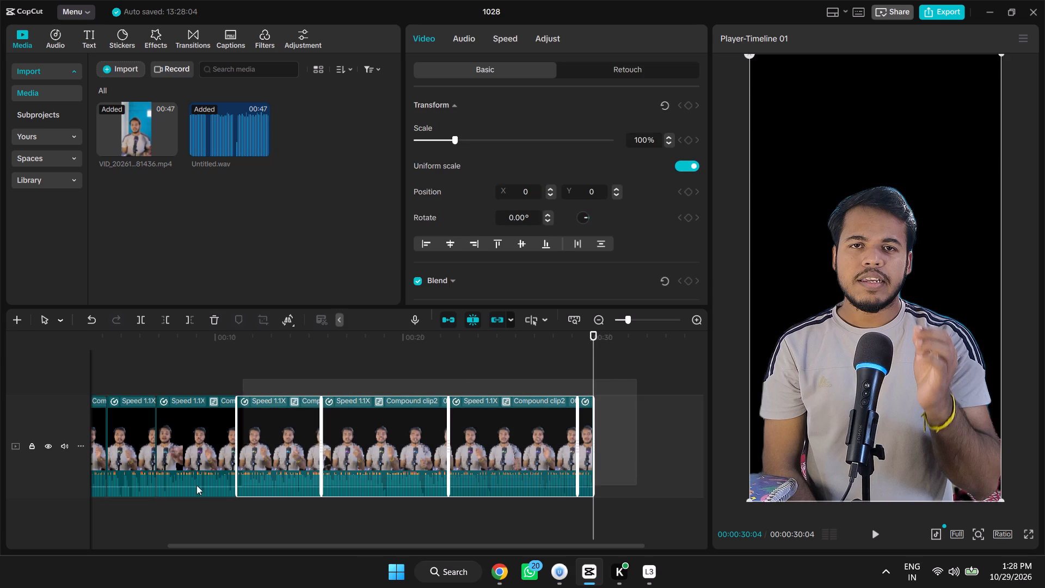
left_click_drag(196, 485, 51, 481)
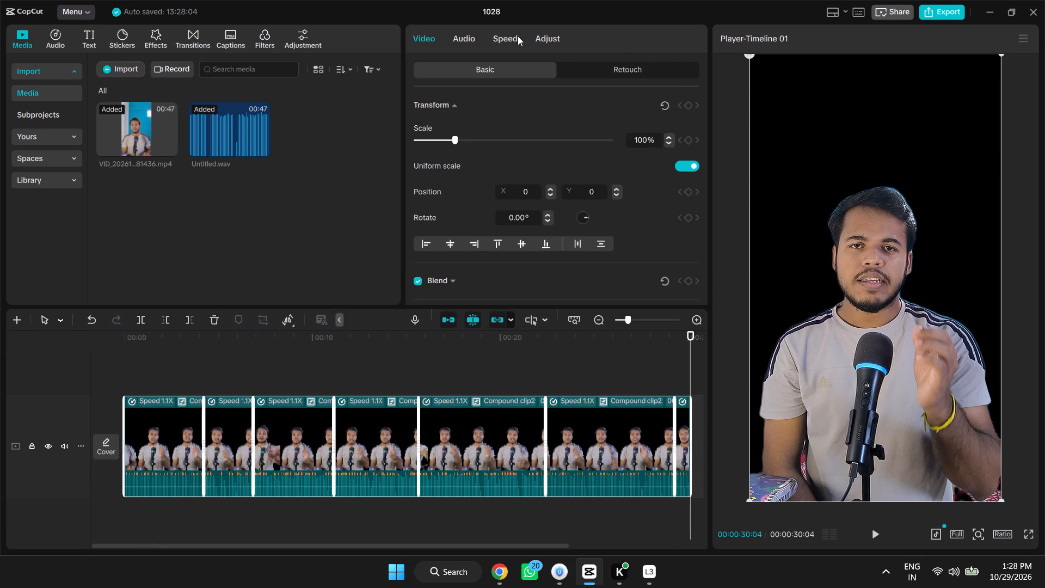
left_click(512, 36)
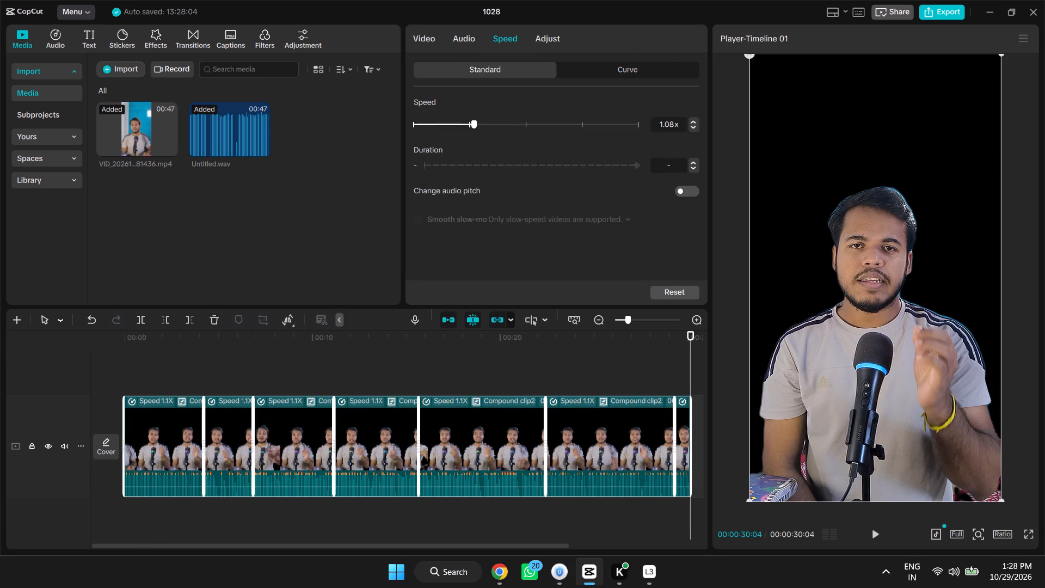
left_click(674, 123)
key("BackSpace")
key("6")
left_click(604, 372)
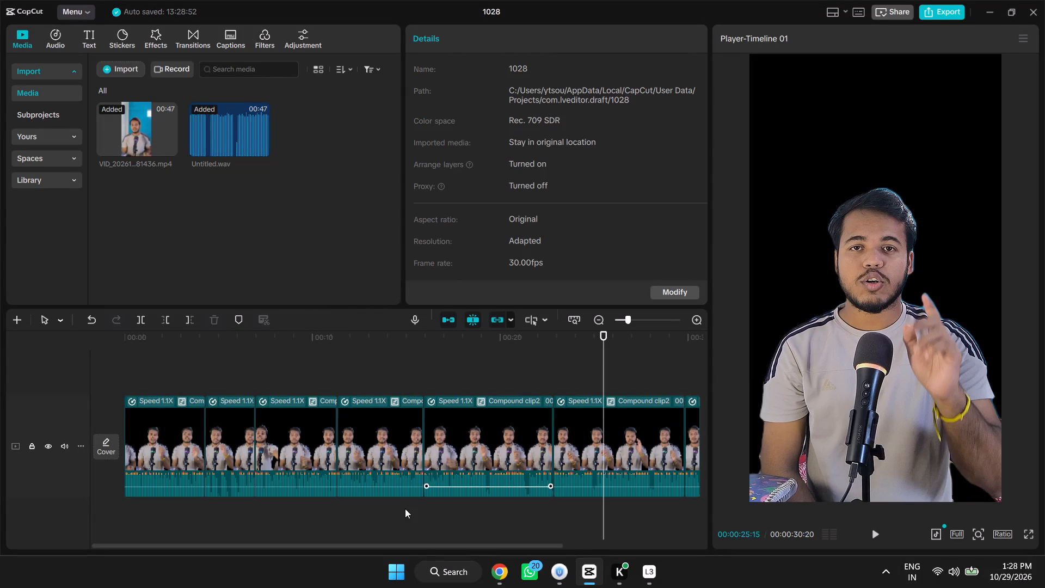
Select all clips on the timeline again and set their standard speed to 1.05x.
left_click_drag(420, 546, 577, 560)
left_click_drag(487, 332, 524, 342)
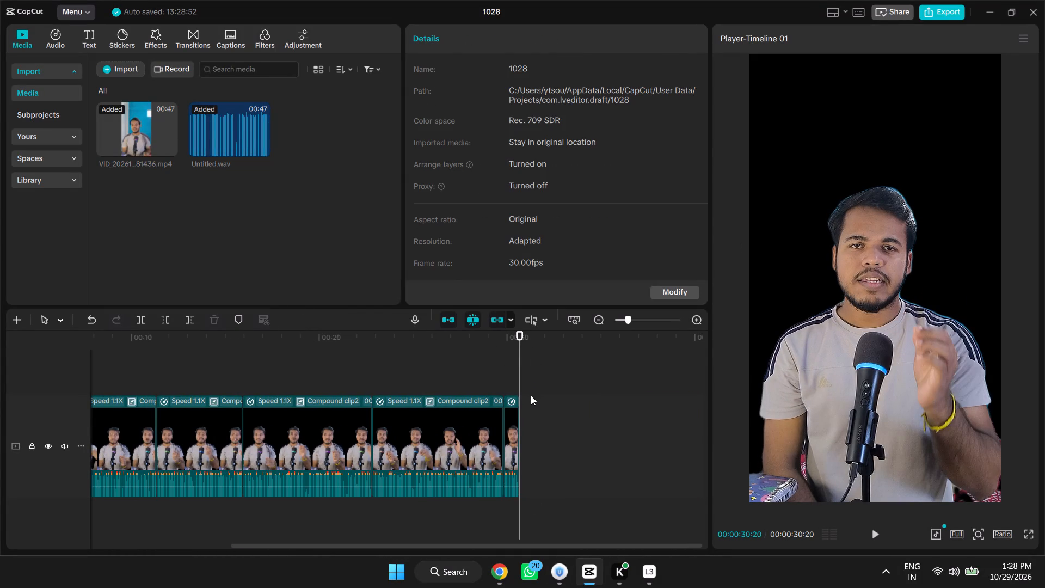
left_click_drag(578, 370, 0, 503)
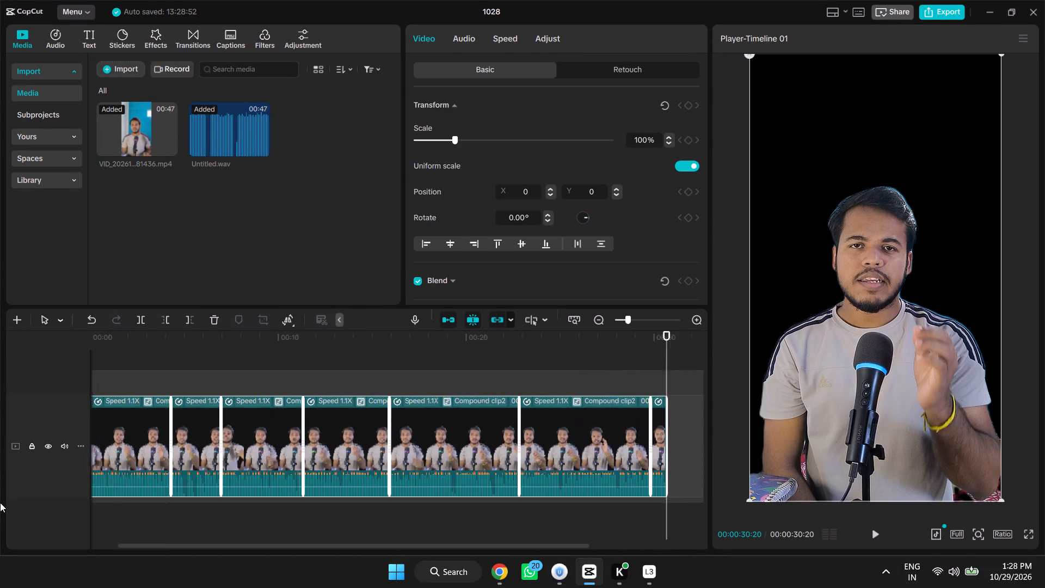
left_click_drag(0, 503, 94, 479)
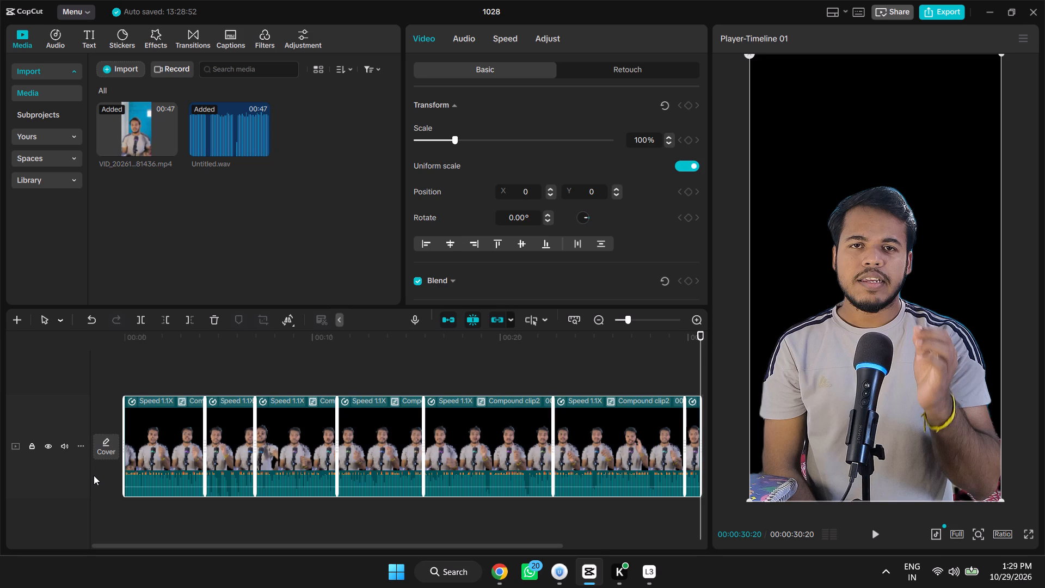
left_click(507, 38)
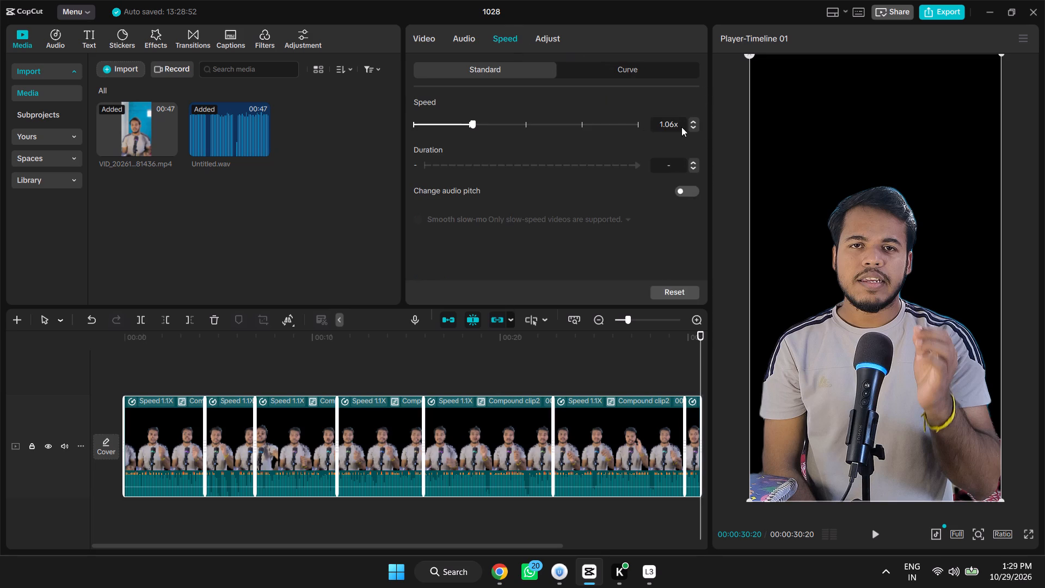
left_click(674, 125)
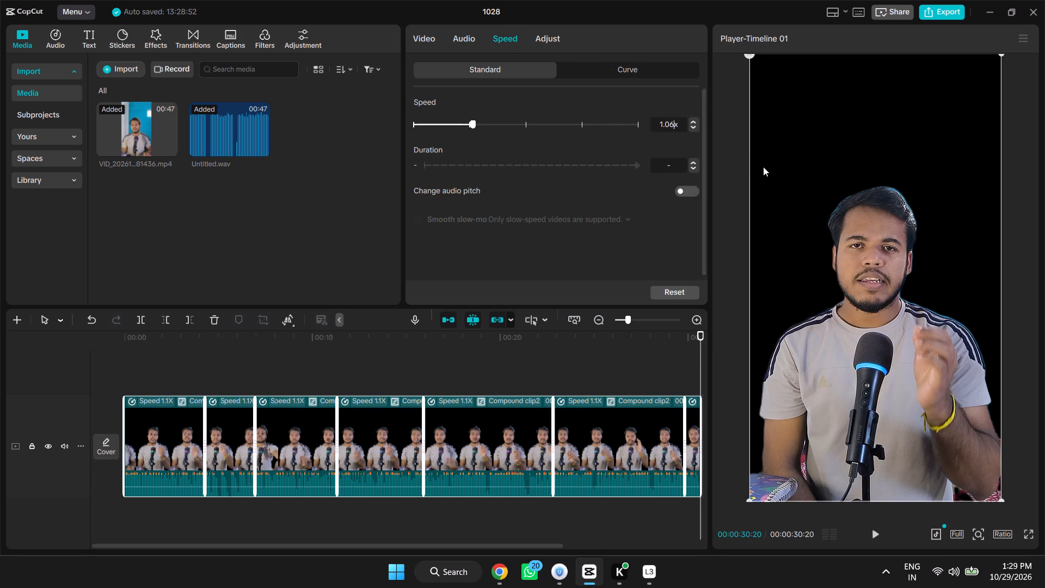
key("BackSpace")
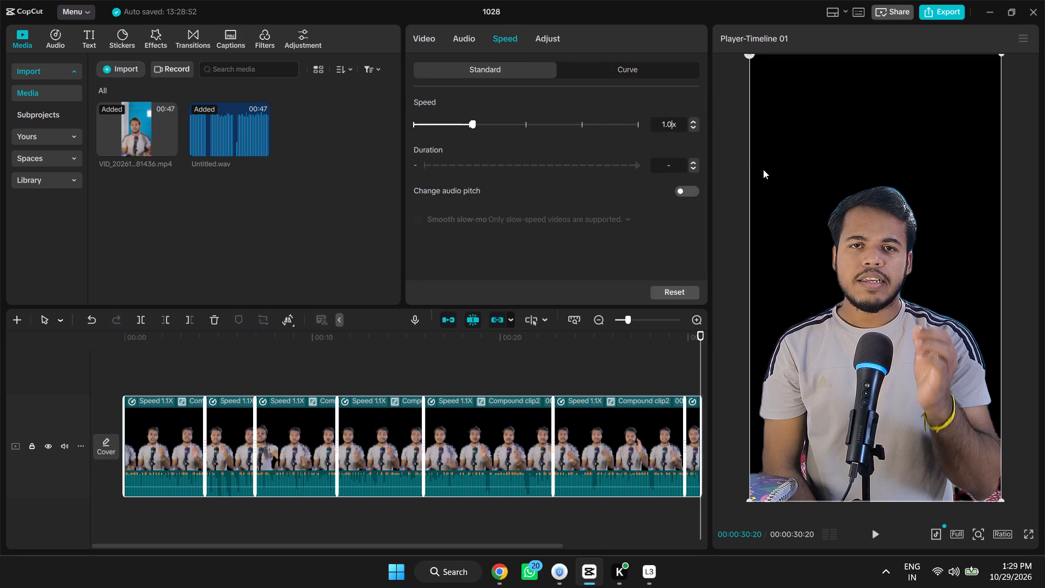
key("5")
left_click(586, 360)
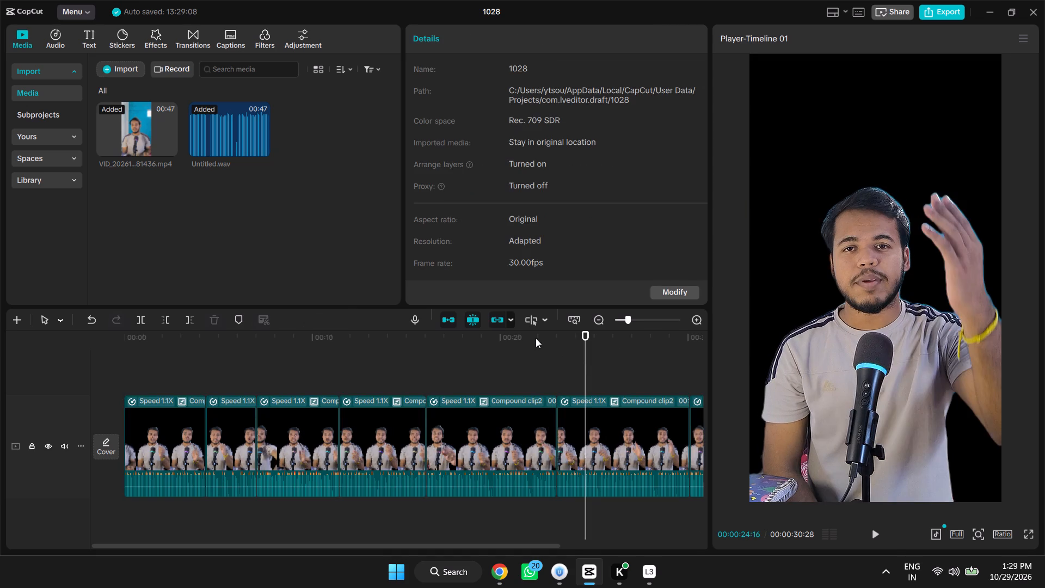
Move the playhead to the end of the last clip to check the timeline's total length.
left_click_drag(536, 338, 844, 360)
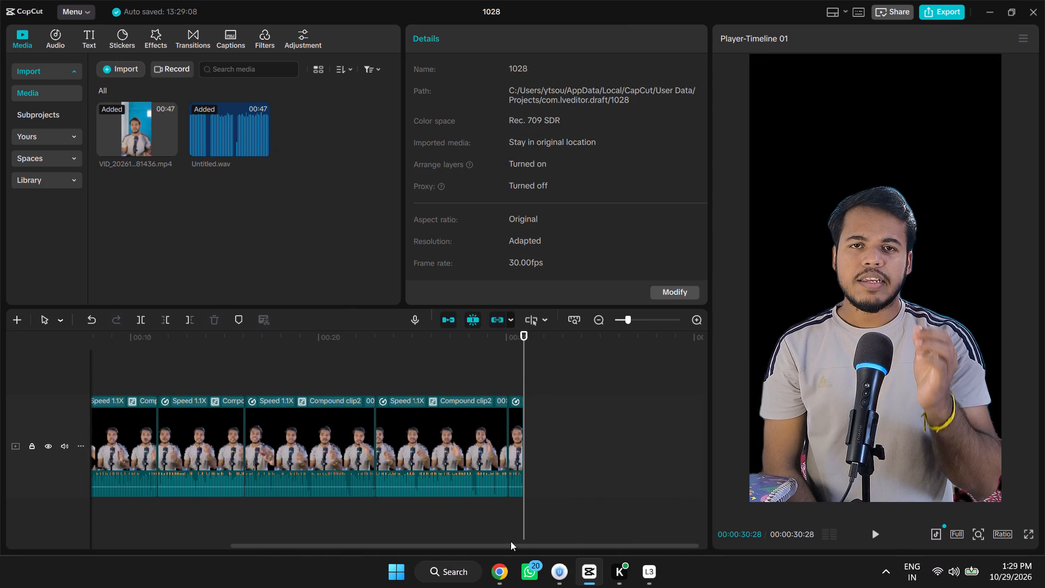
left_click_drag(507, 546, 187, 565)
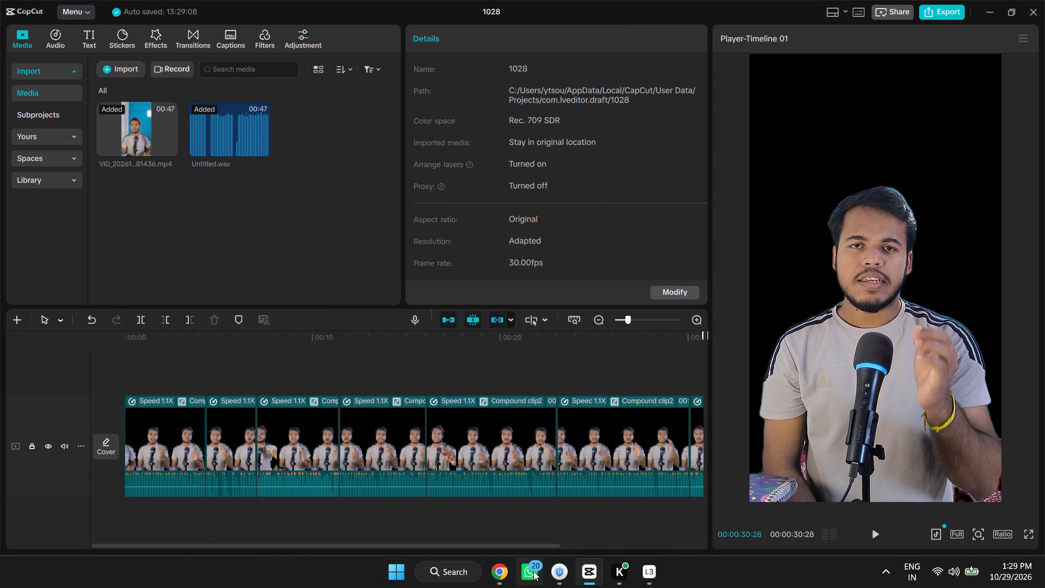
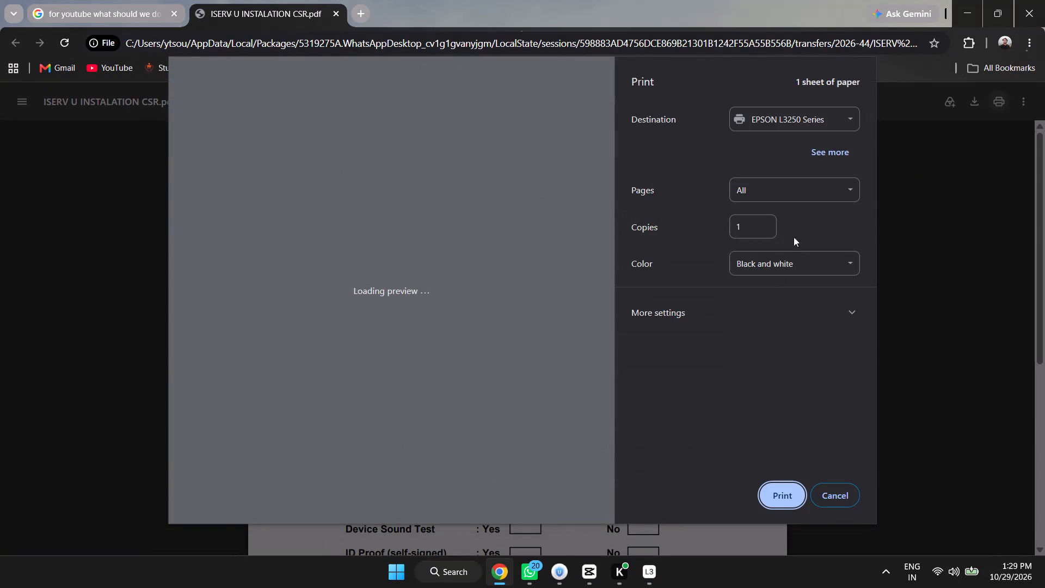
In Chrome, print one black-and-white copy of all pages of the ISERV U INSTALATION CSR PDF on the EPSON L3250 Series printer.
left_click(770, 504)
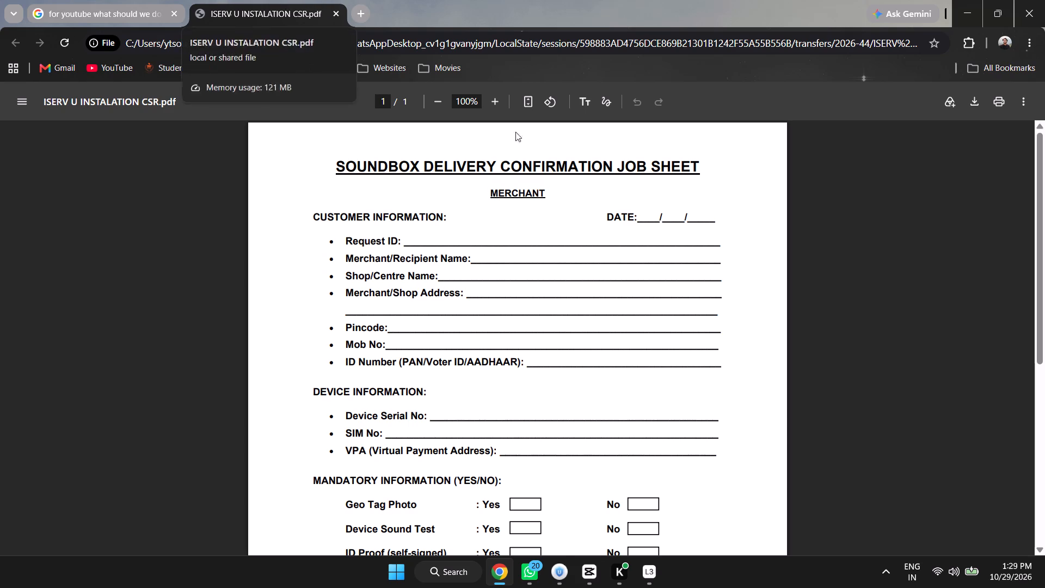
Look over the rest of the soundbox delivery job sheet down to the signature lines and close the PDF.
scroll(644, 283, "down", 2)
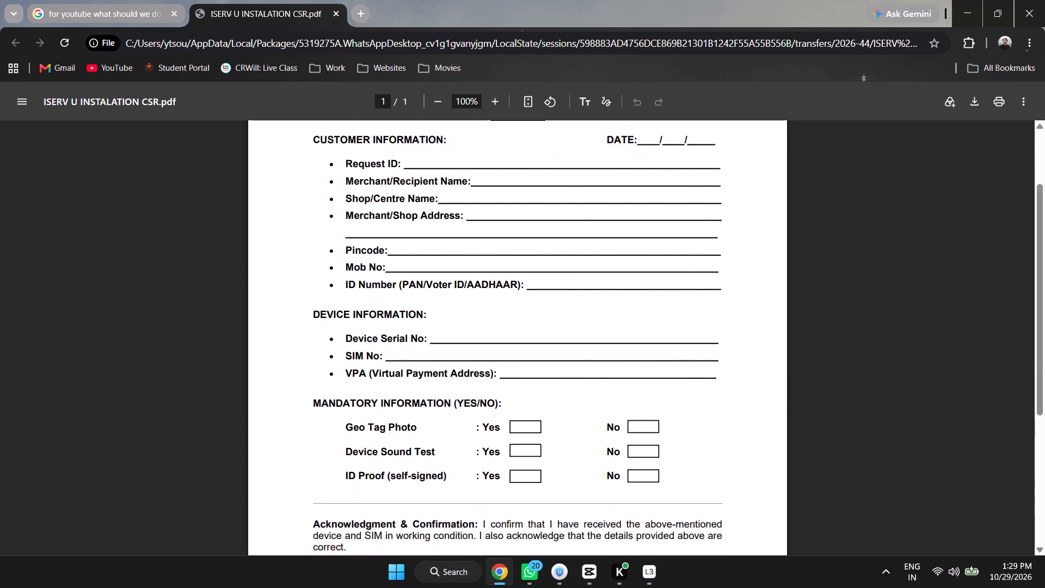
scroll(645, 283, "down", 2)
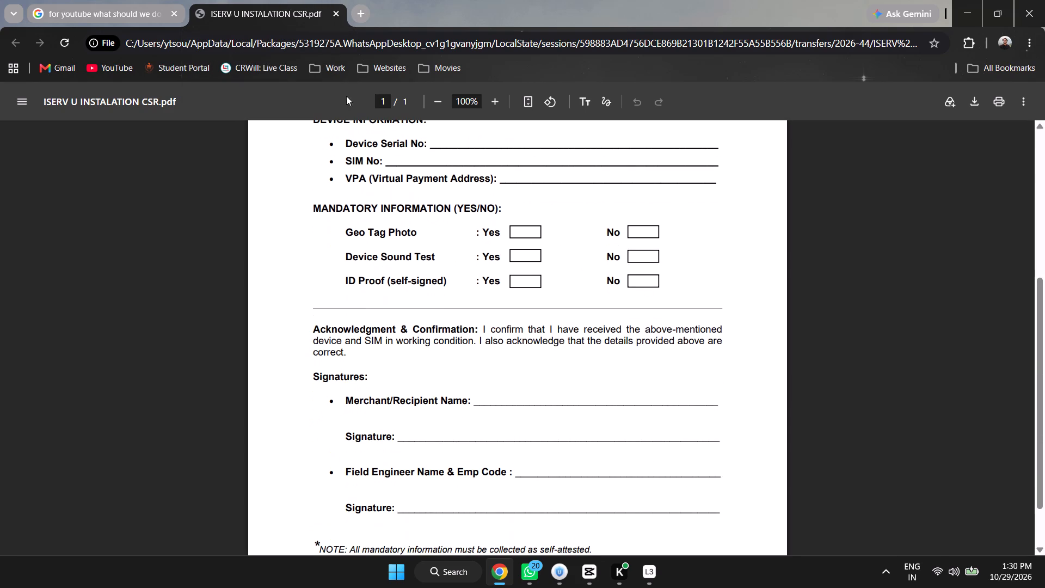
left_click(336, 11)
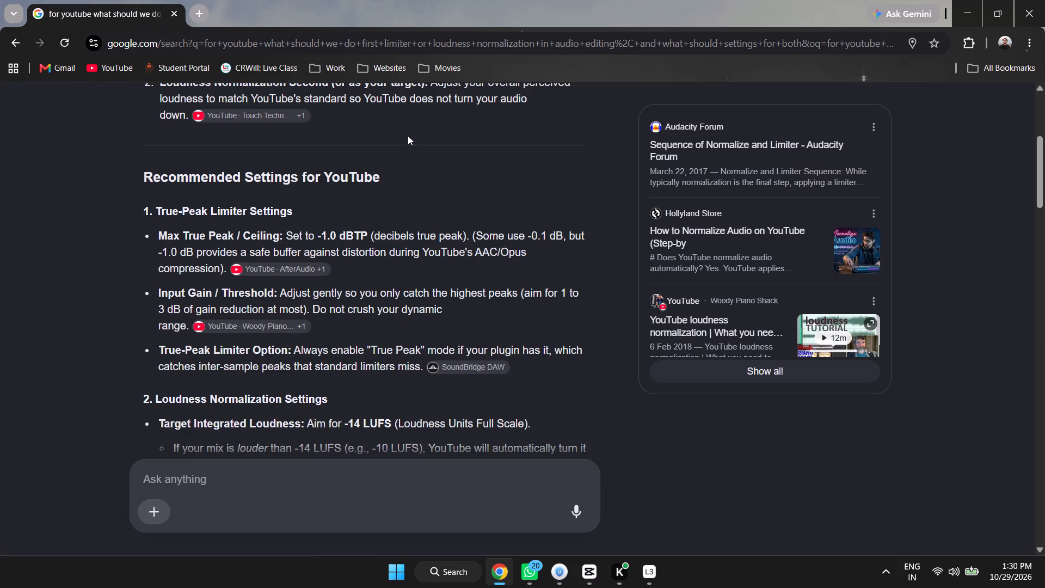
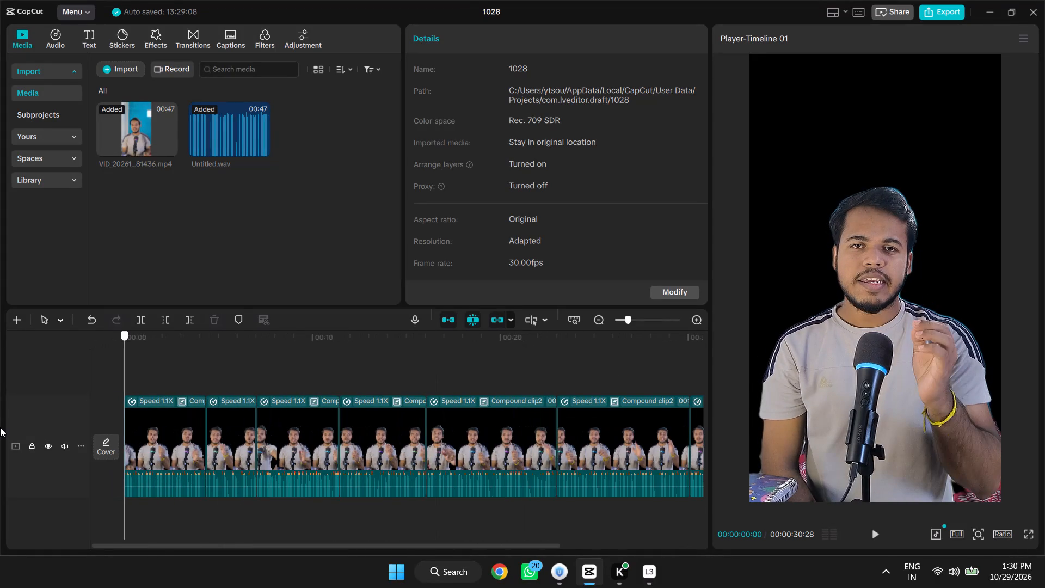
Play the edited video from the start through to the end to review the pacing of all clips.
key("space")
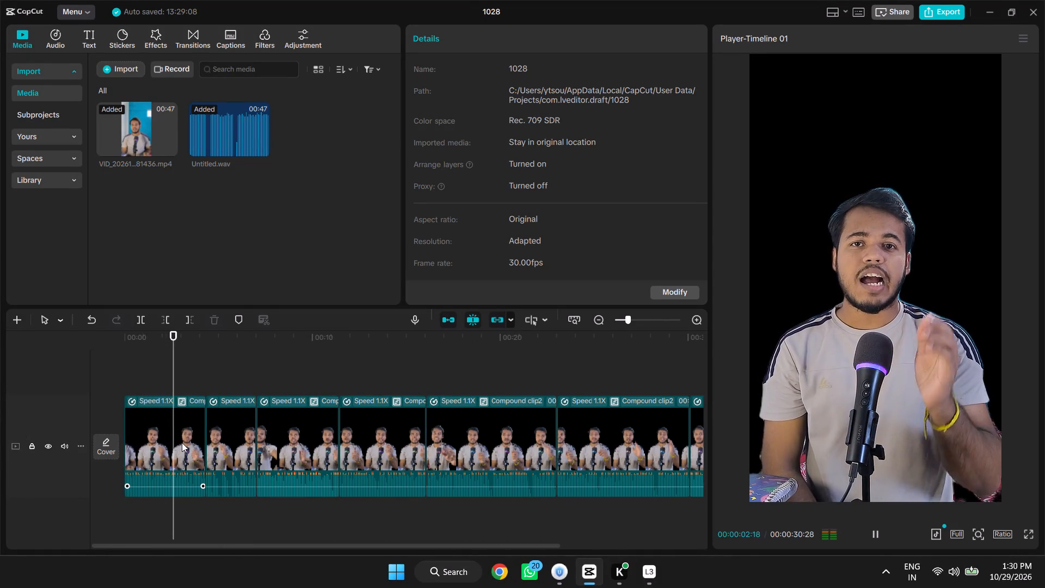
key("space")
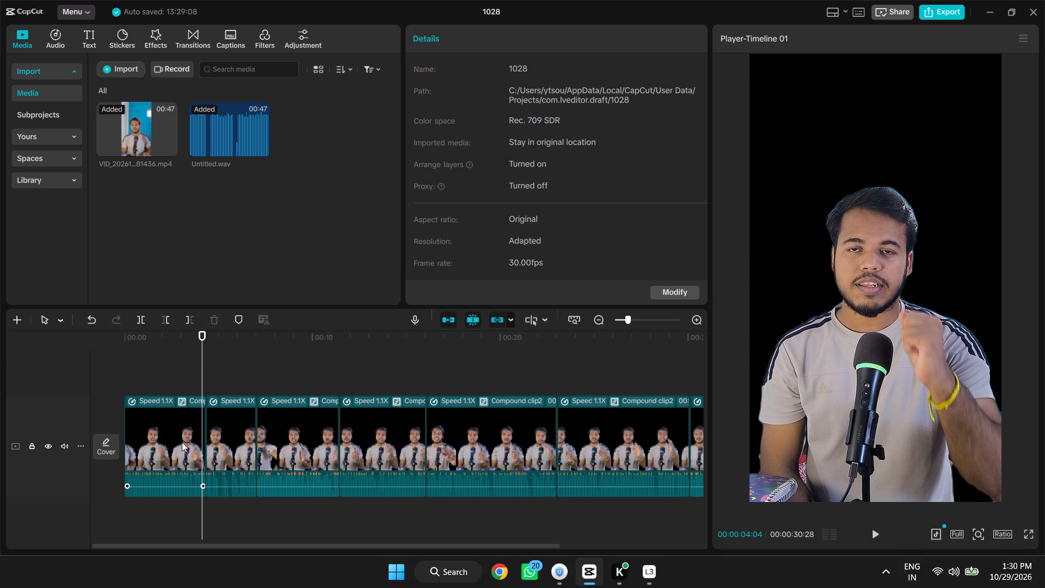
left_click_drag(168, 346, 56, 360)
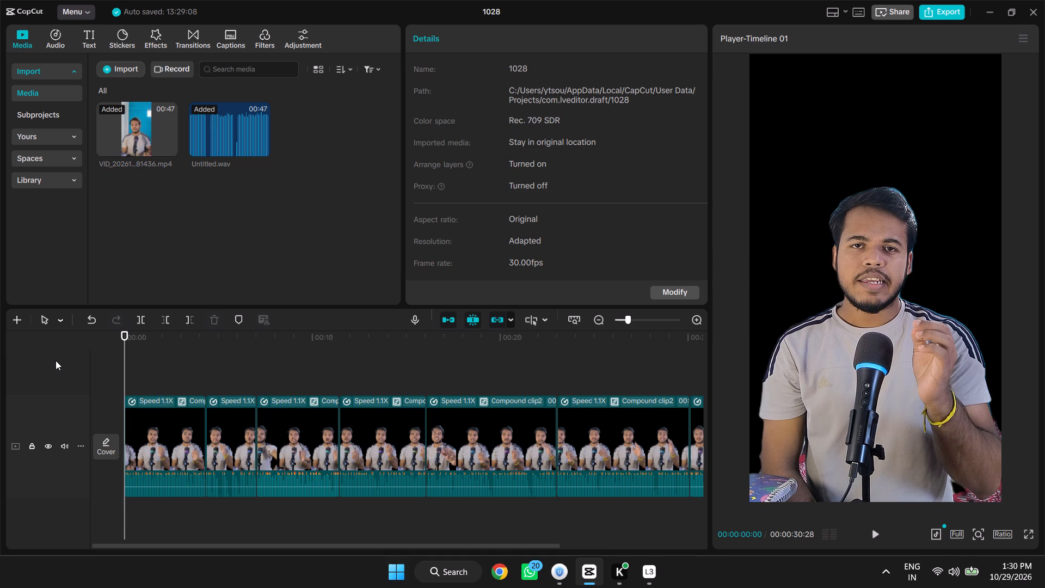
key("space")
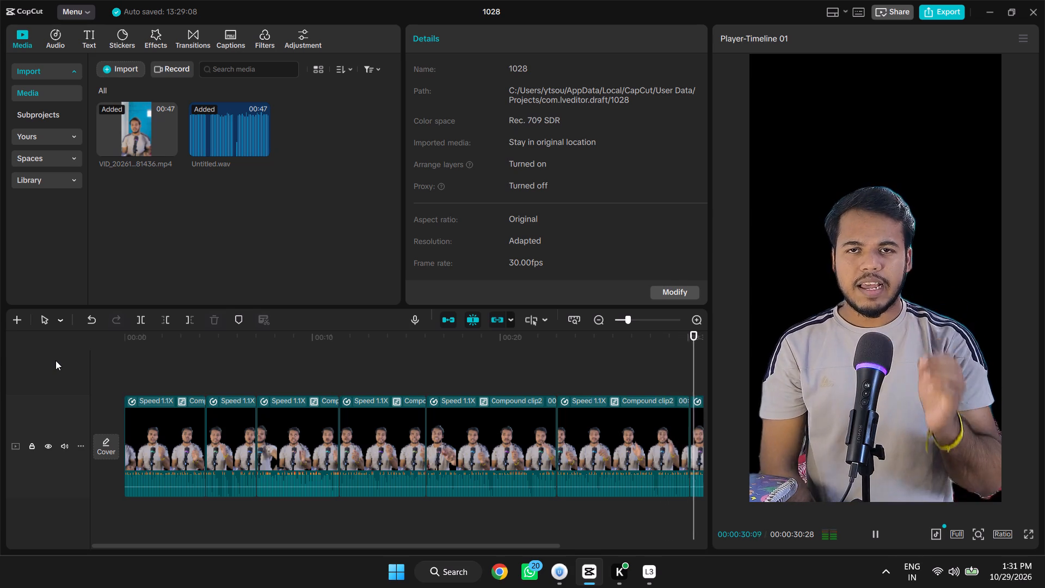
key("space")
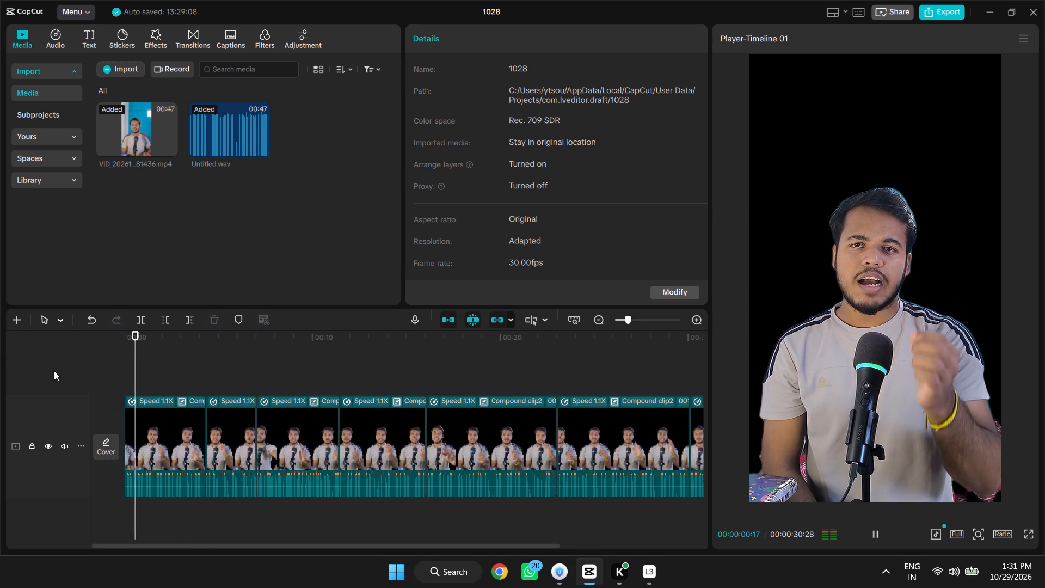
key("space")
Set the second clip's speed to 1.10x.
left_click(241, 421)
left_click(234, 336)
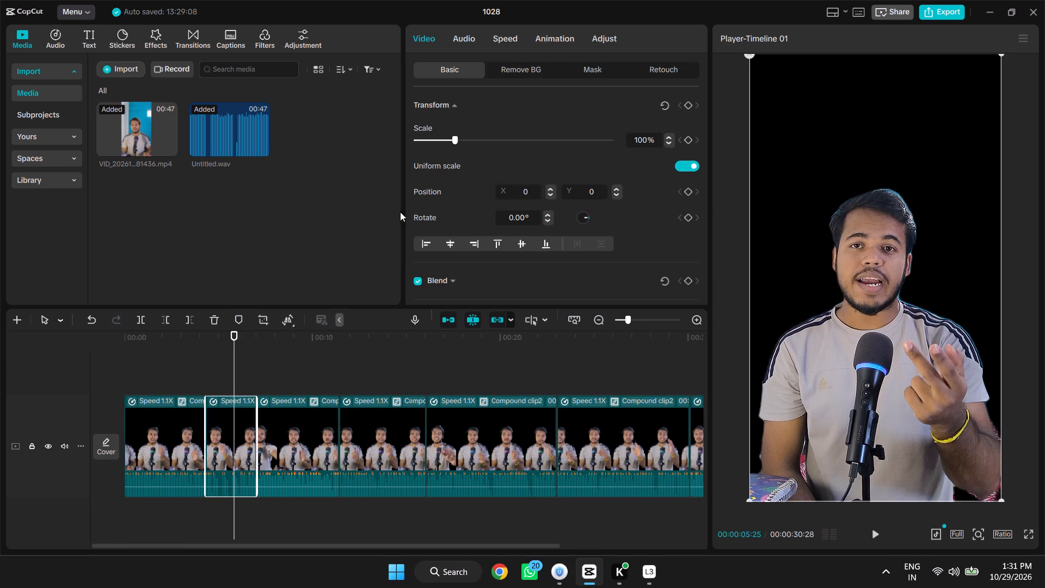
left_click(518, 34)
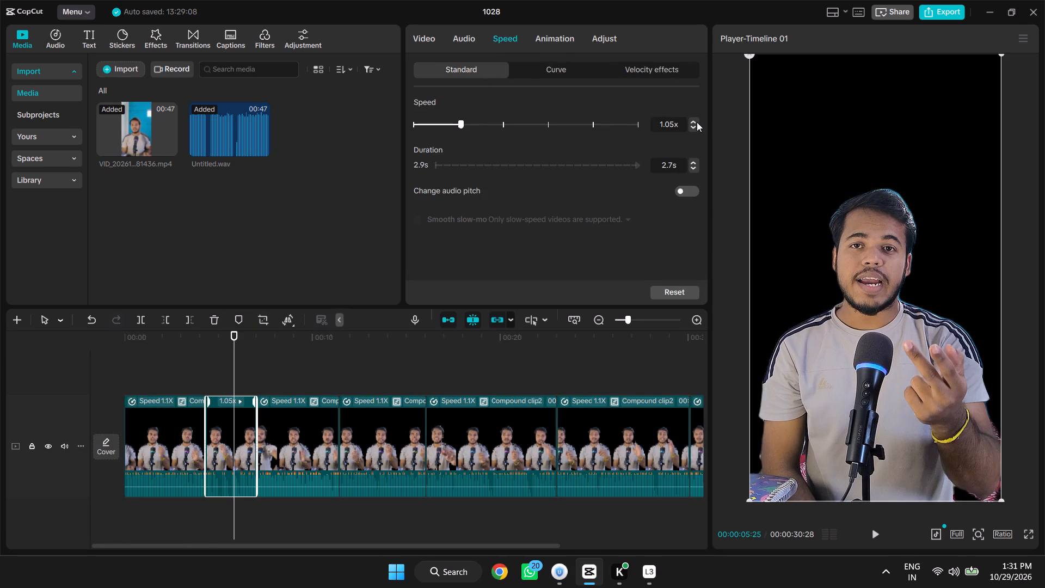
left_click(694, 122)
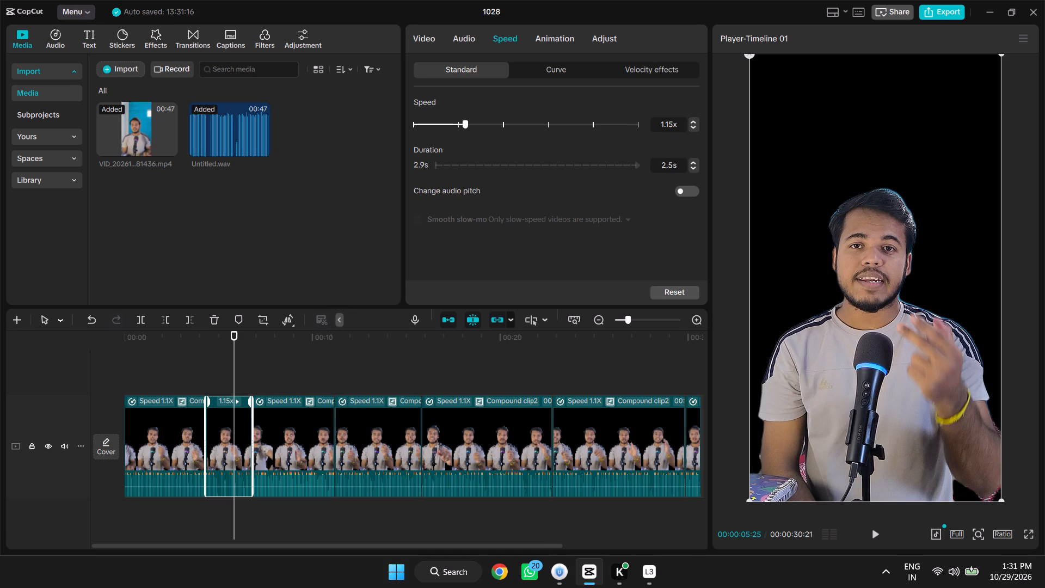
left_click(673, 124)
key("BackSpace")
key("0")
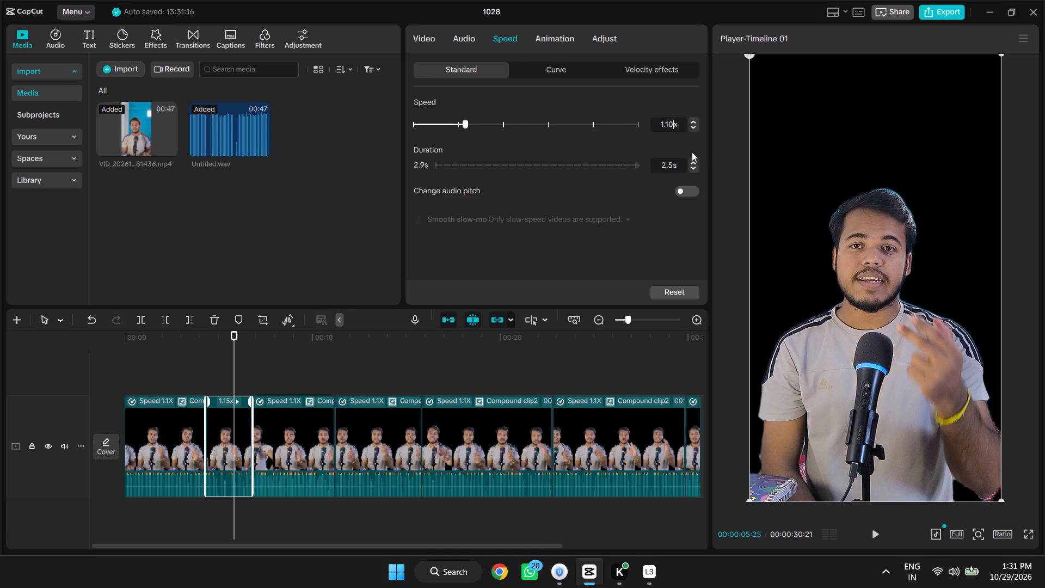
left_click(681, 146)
Play back the second clip and its transitions to the neighbouring clips to check the pace.
left_click(202, 340)
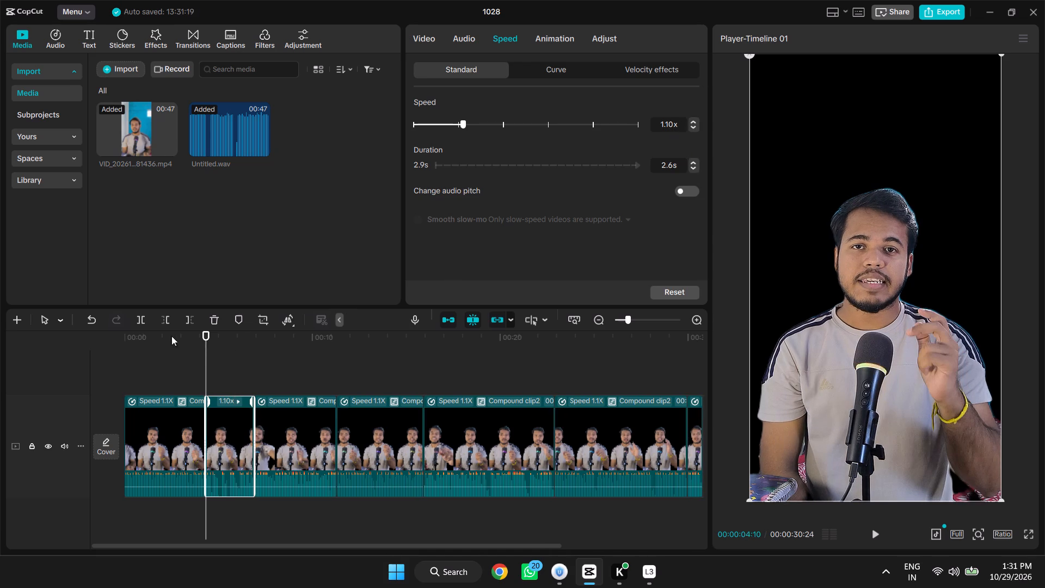
left_click(195, 338)
key("space")
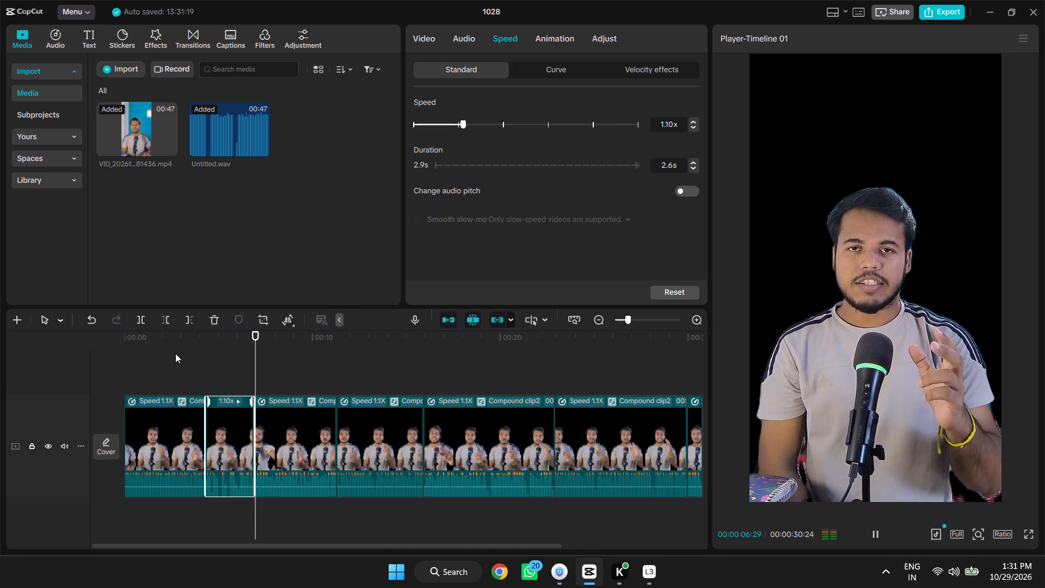
key("space")
left_click(313, 371)
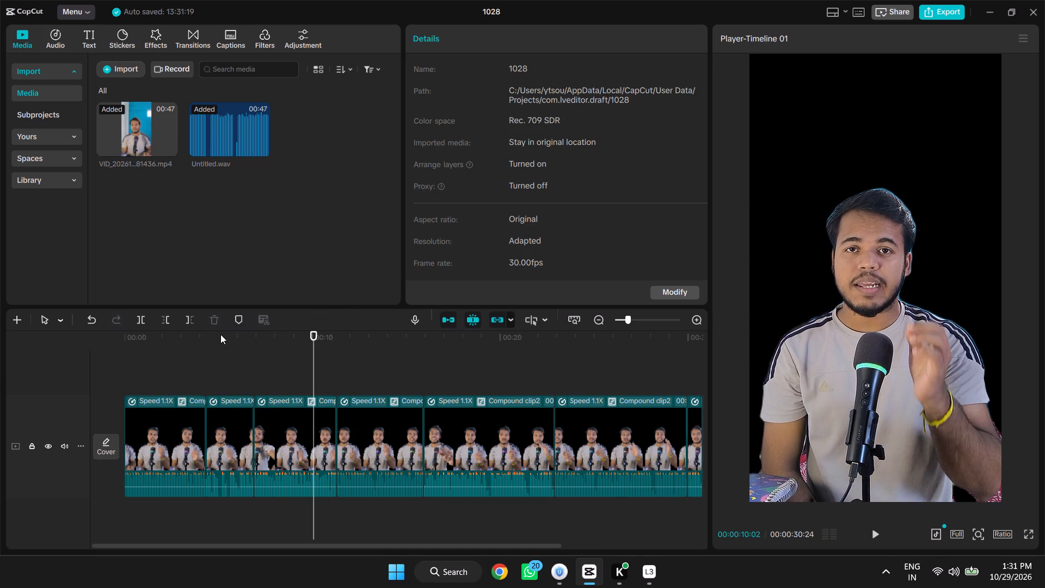
left_click_drag(220, 331, 207, 341)
left_click(229, 423)
key("space")
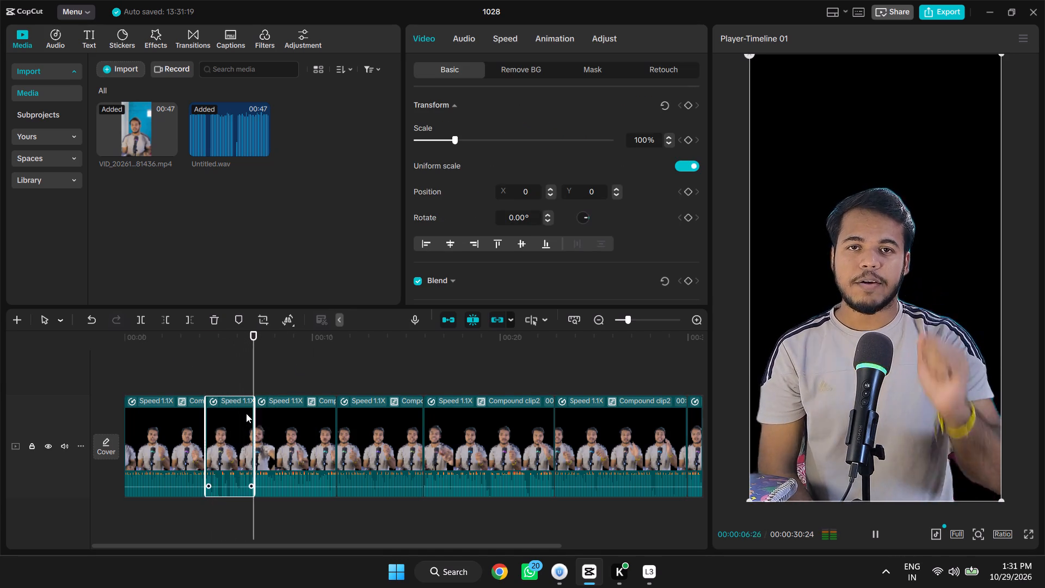
key("space")
Set the second clip's speed to 1.15x.
left_click(228, 333)
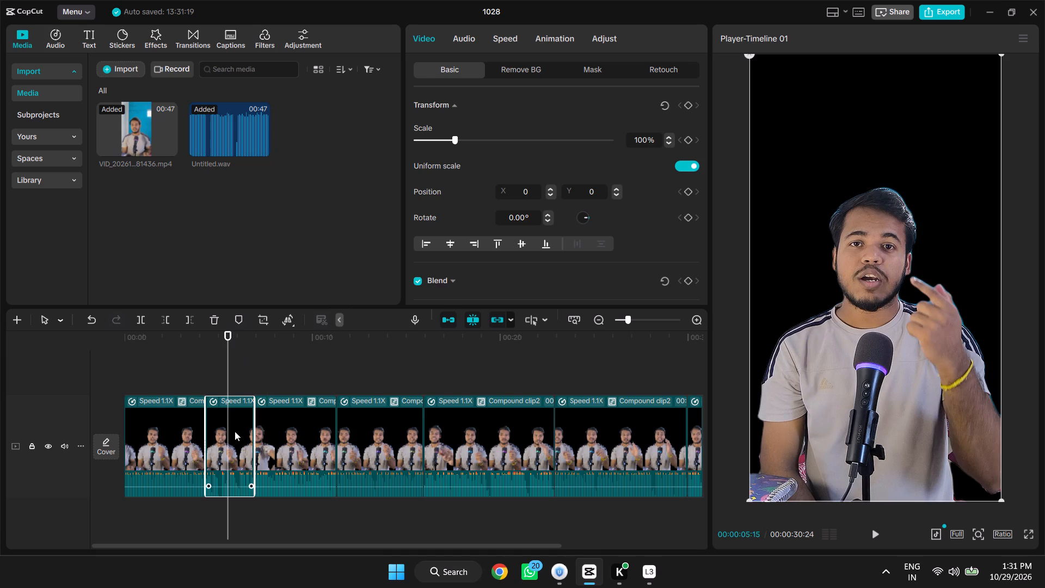
left_click(234, 432)
left_click(512, 35)
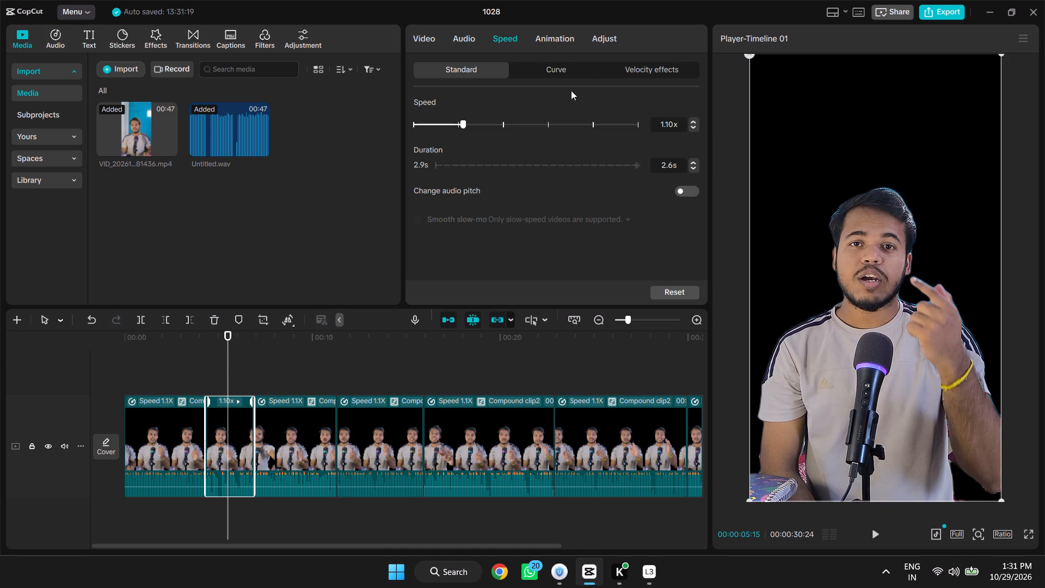
left_click(673, 125)
key("BackSpace")
key("5")
left_click(681, 148)
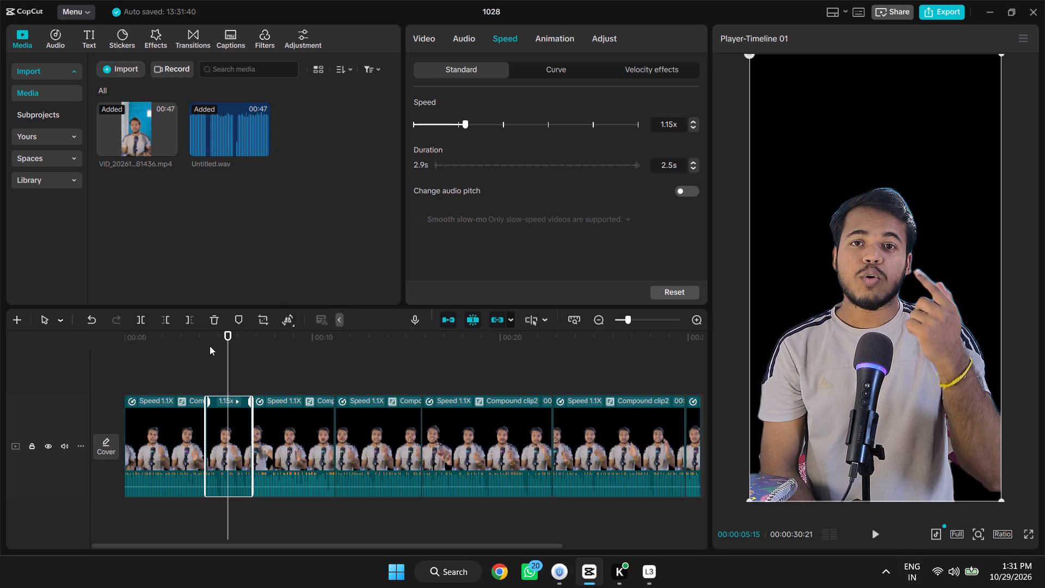
Review the second clip's playback, play the whole video from the start, and return the playhead to the beginning.
left_click_drag(208, 342, 201, 342)
key("space")
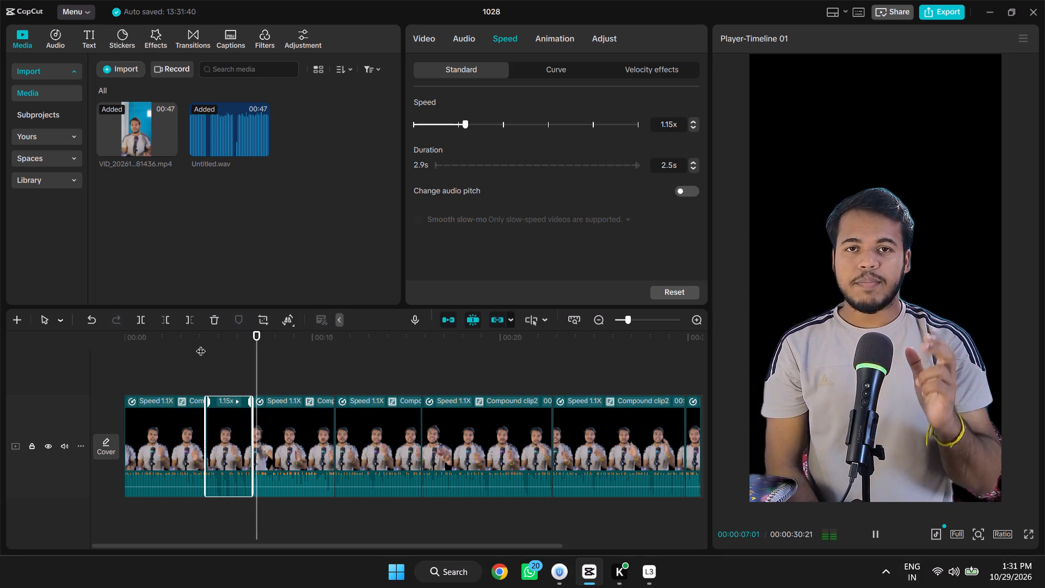
key("space")
left_click_drag(217, 336, 54, 354)
key("space")
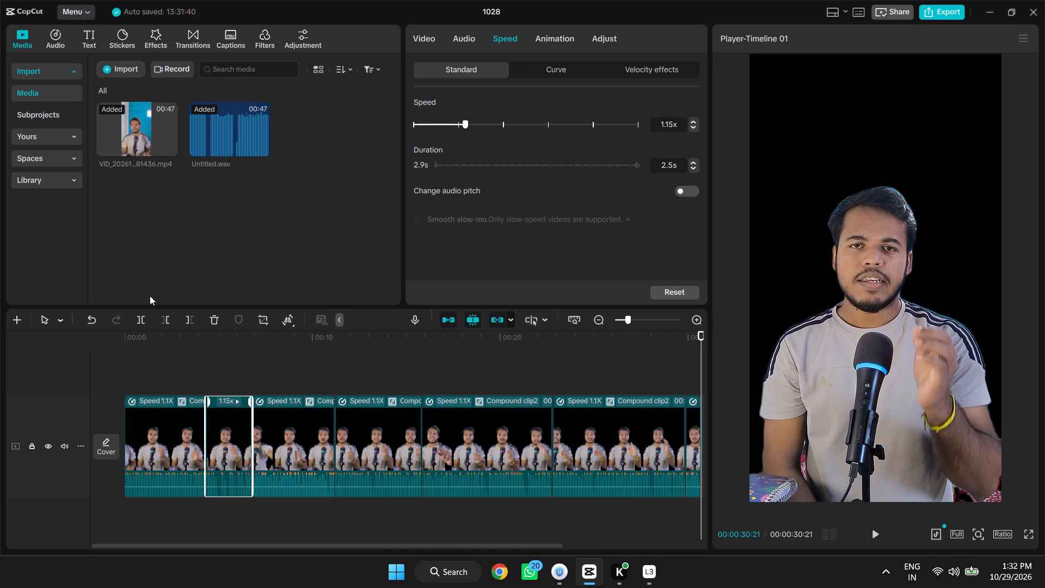
left_click(196, 353)
left_click_drag(165, 336, 95, 351)
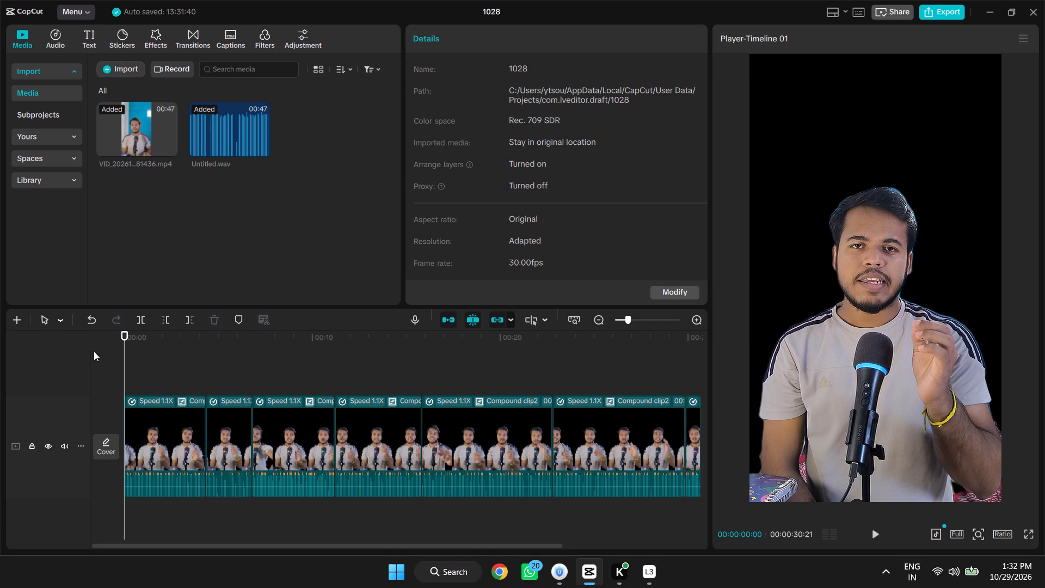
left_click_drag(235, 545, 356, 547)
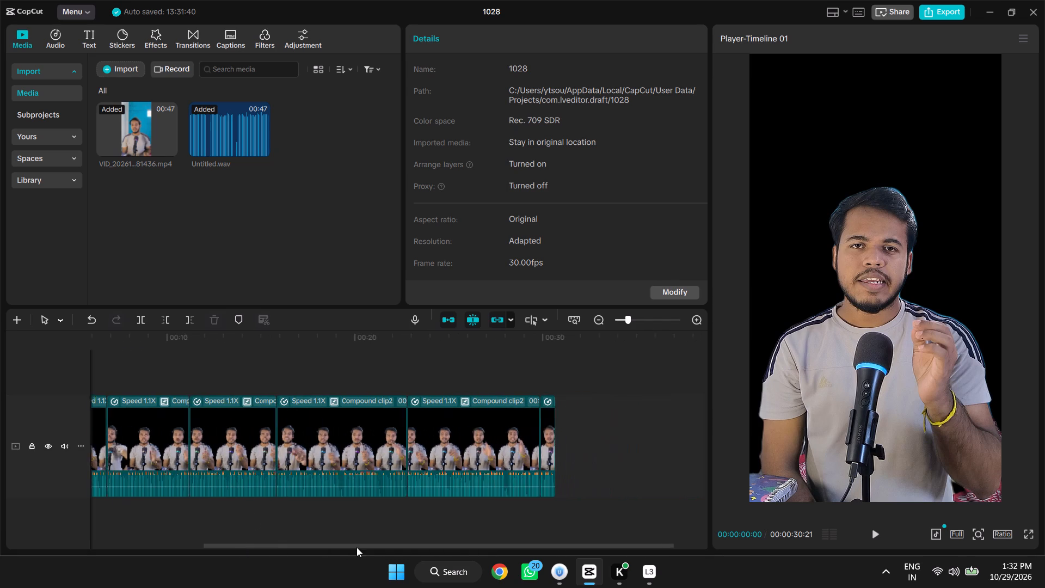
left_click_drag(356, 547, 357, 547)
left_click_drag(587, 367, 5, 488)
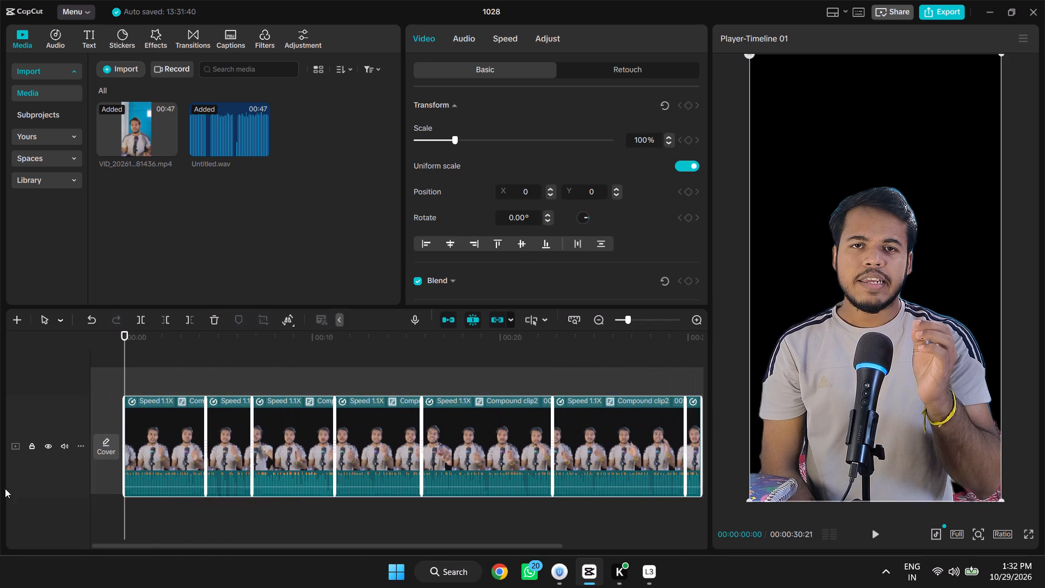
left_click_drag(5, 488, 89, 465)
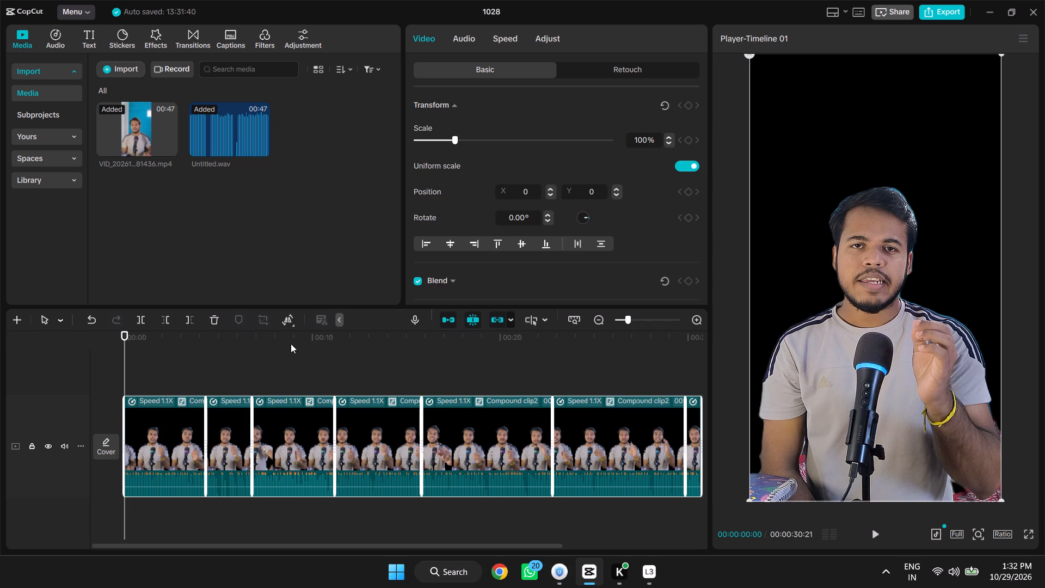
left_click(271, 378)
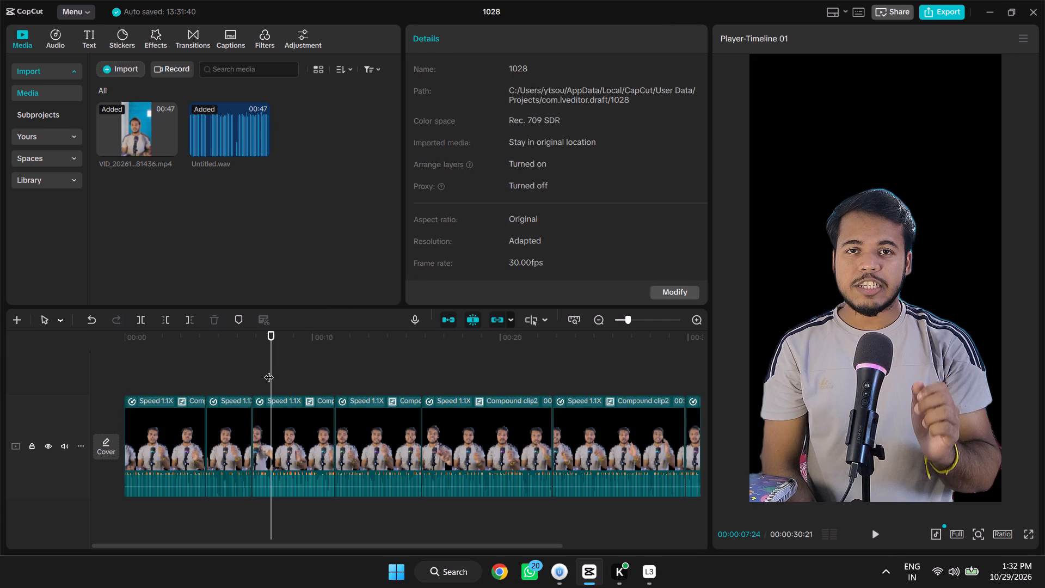
Crop the first clip at a 9:16 ratio, with a tighter frame centred on the speaker's head and upper body.
left_click(163, 445)
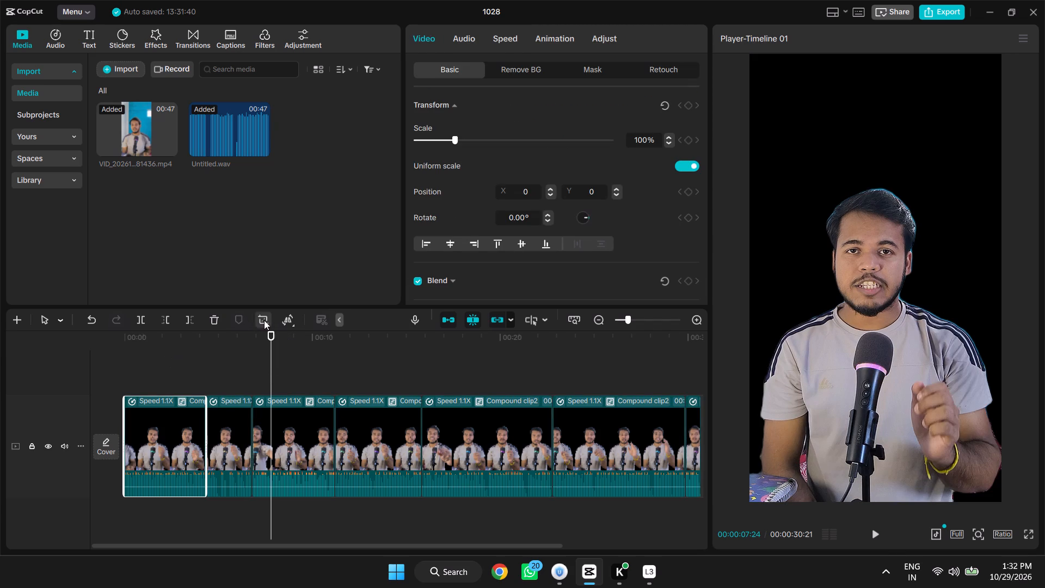
left_click(264, 320)
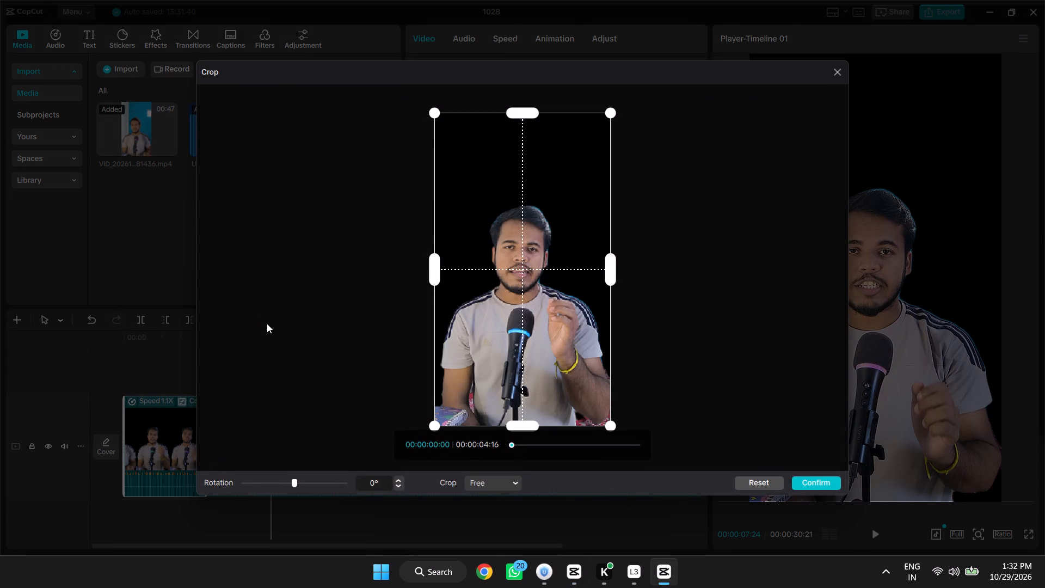
left_click(491, 482)
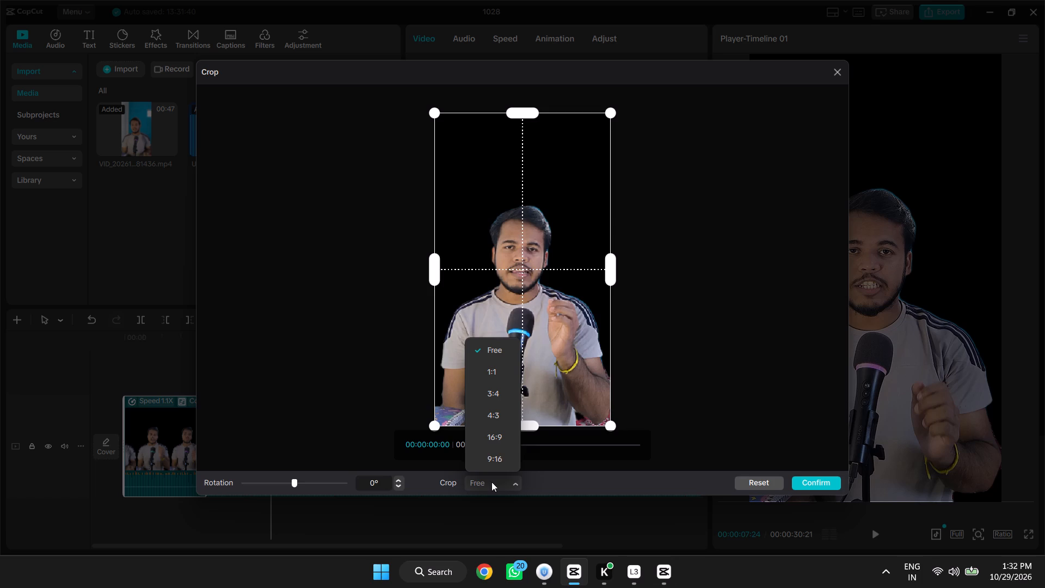
left_click(495, 439)
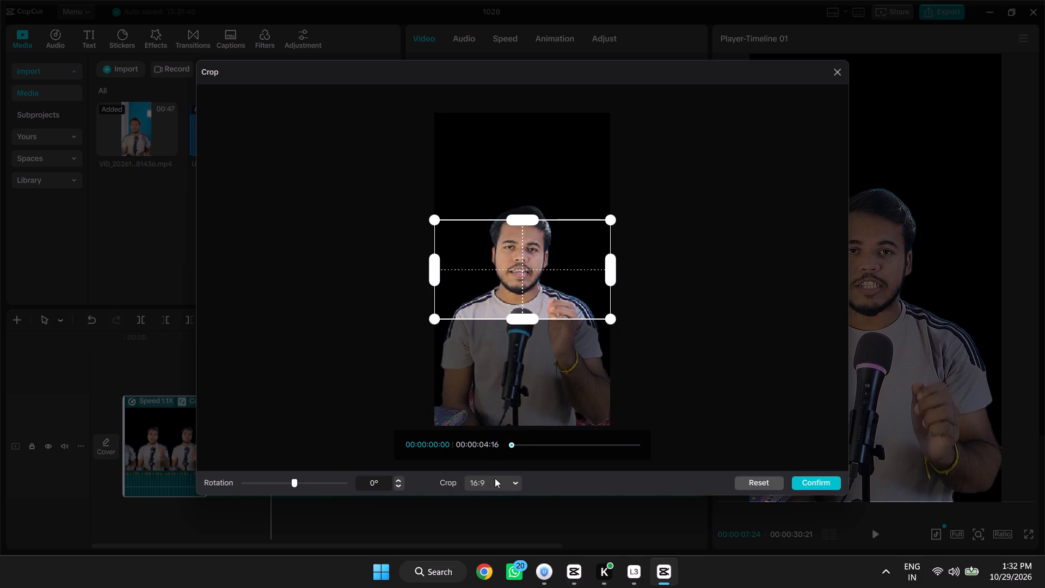
left_click(495, 478)
left_click(495, 459)
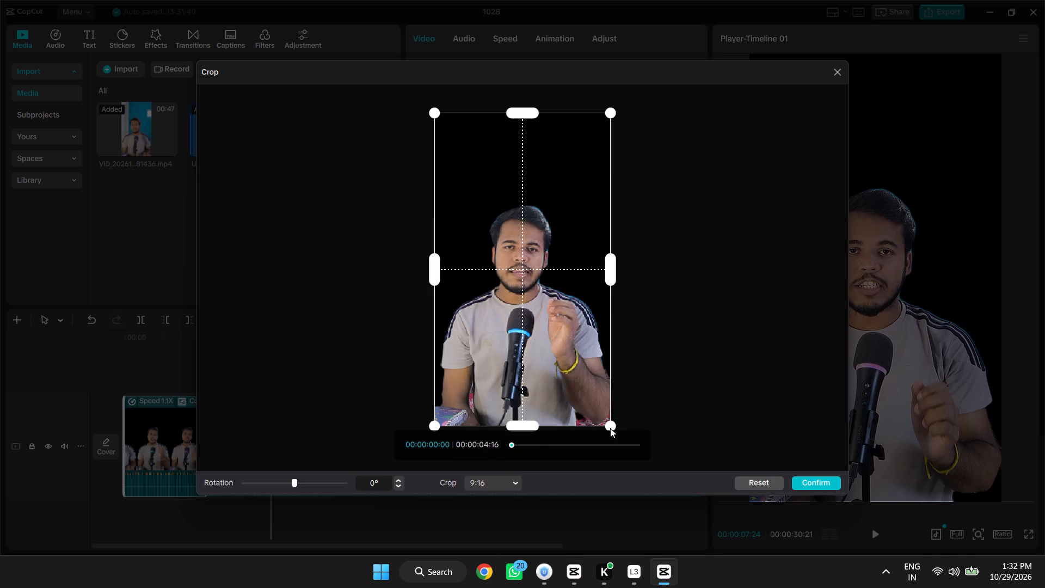
left_click_drag(612, 426, 598, 405)
left_click_drag(563, 352, 569, 367)
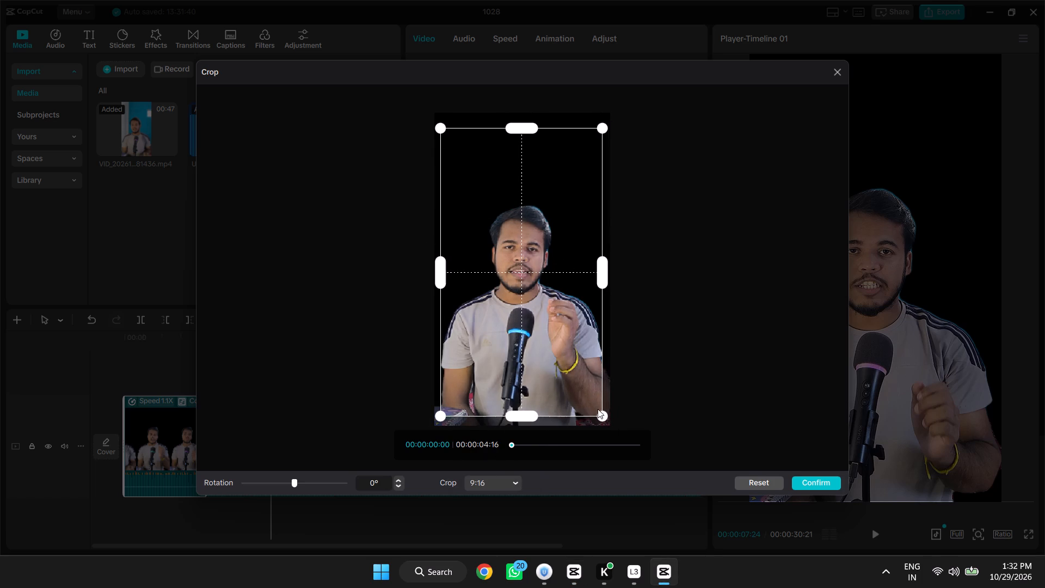
left_click_drag(602, 413, 575, 363)
left_click_drag(529, 311, 540, 334)
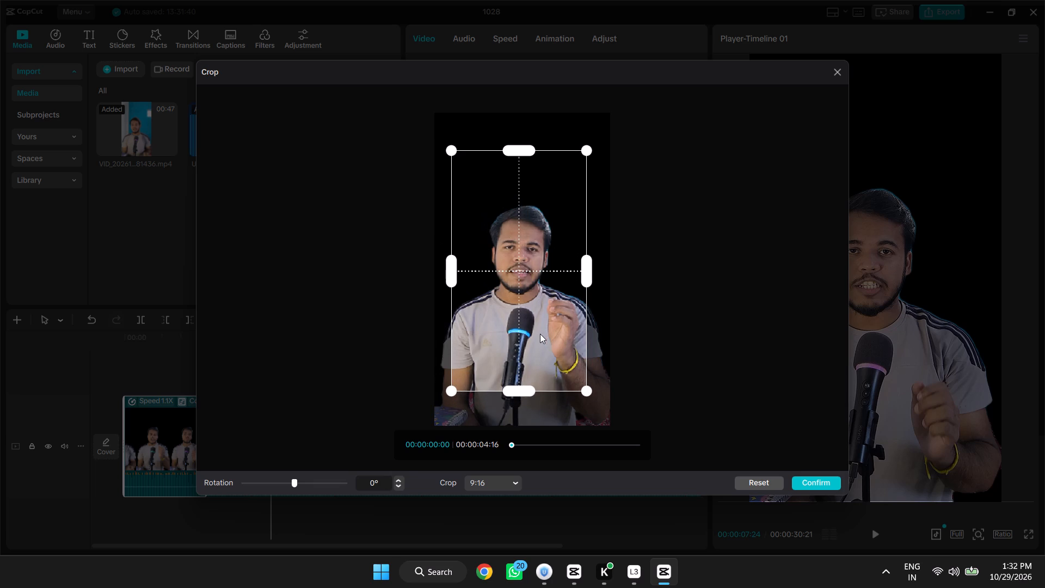
left_click_drag(540, 334, 542, 327)
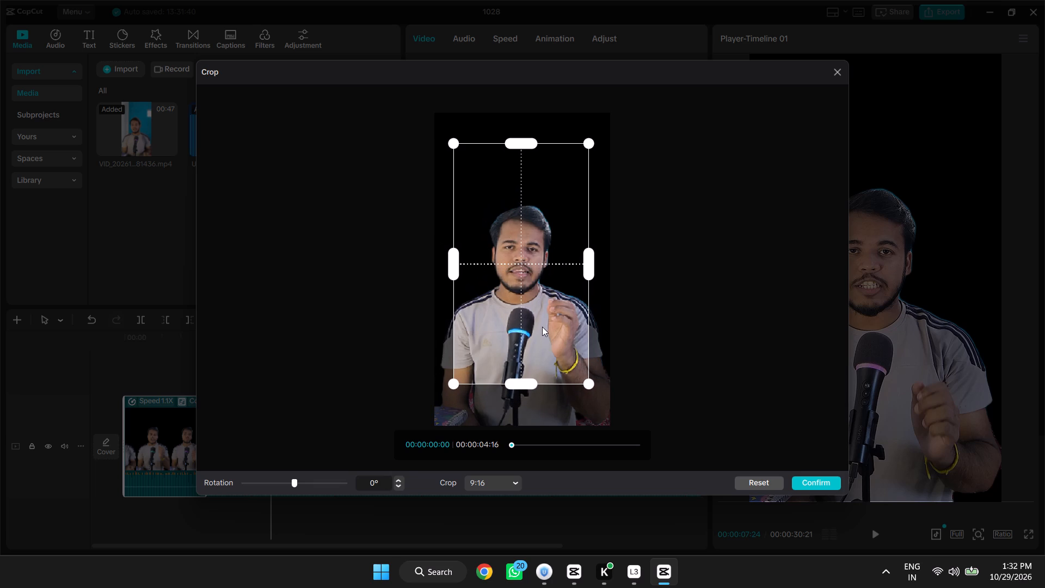
left_click_drag(542, 327, 542, 327)
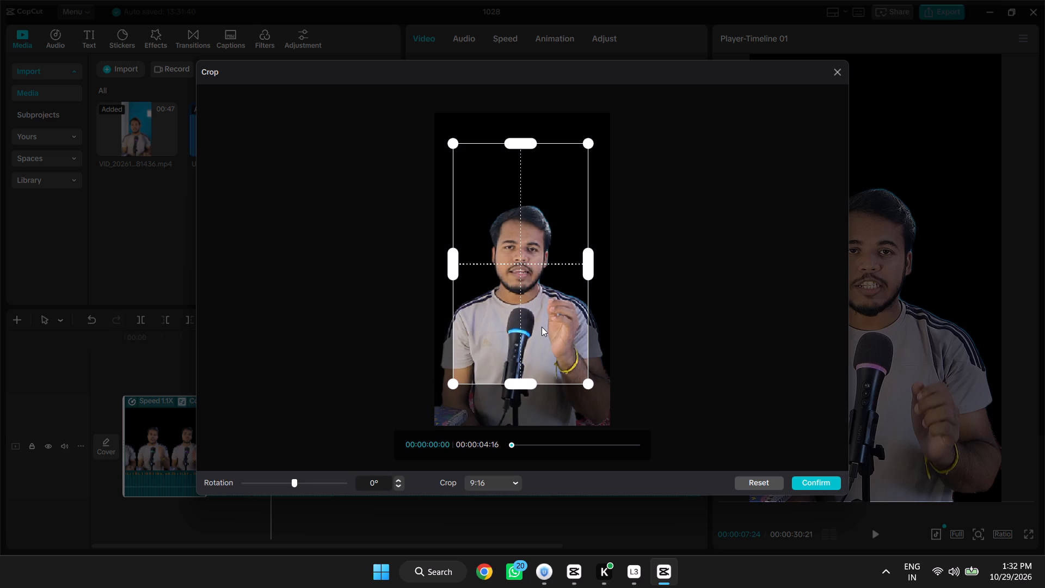
left_click(797, 482)
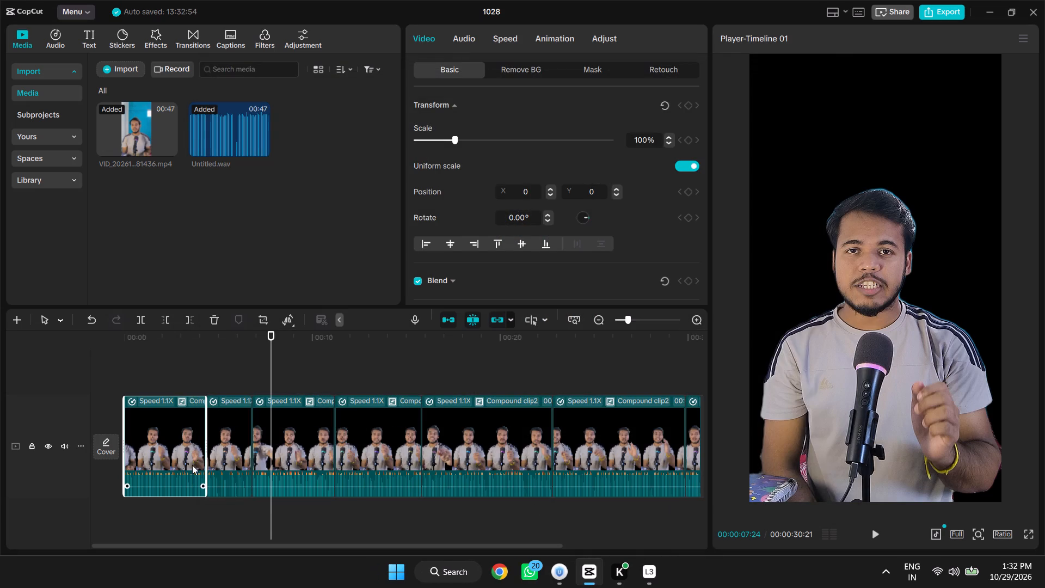
Play back the cropped first clip from the start through the cut into the second clip to compare their framing.
left_click_drag(163, 335, 116, 357)
key("space")
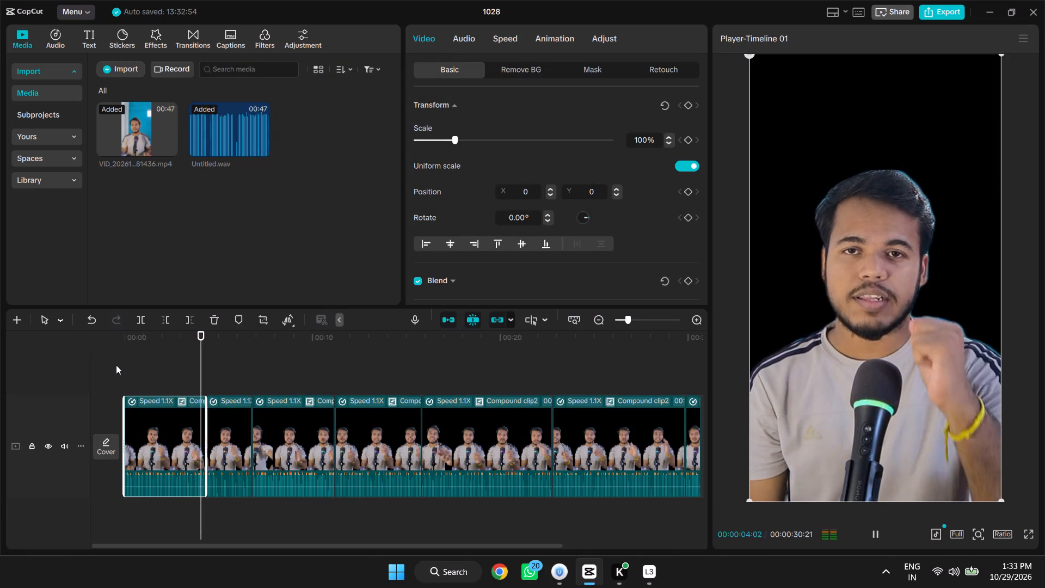
key("space")
left_click(188, 366)
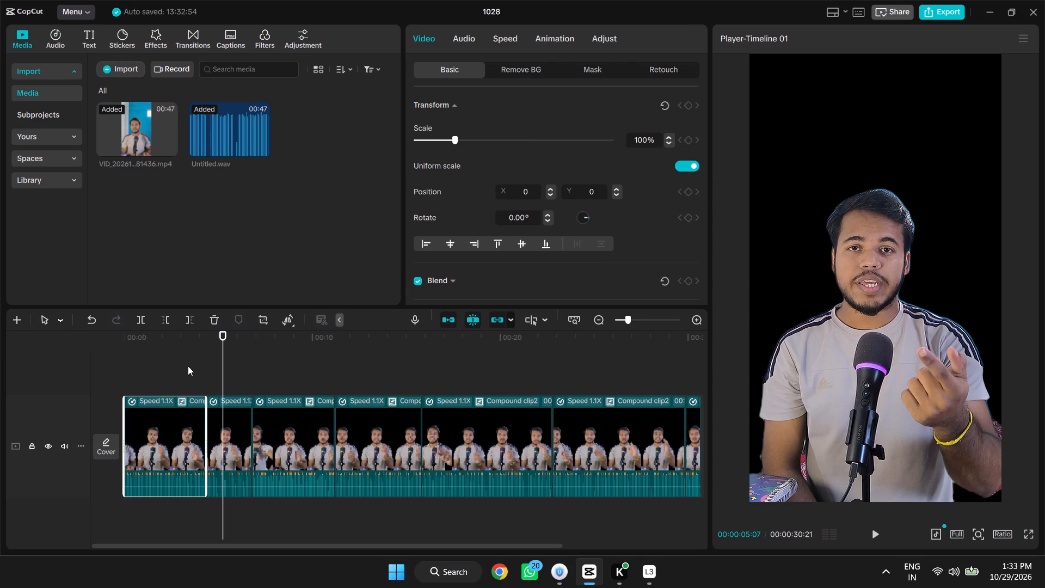
Copy the first clip's attributes and paste only the Video attributes (Location size, Blend, Canvas) onto the second clip, excluding Audio and speed.
left_click(174, 340)
left_click(168, 427)
right_click(168, 427)
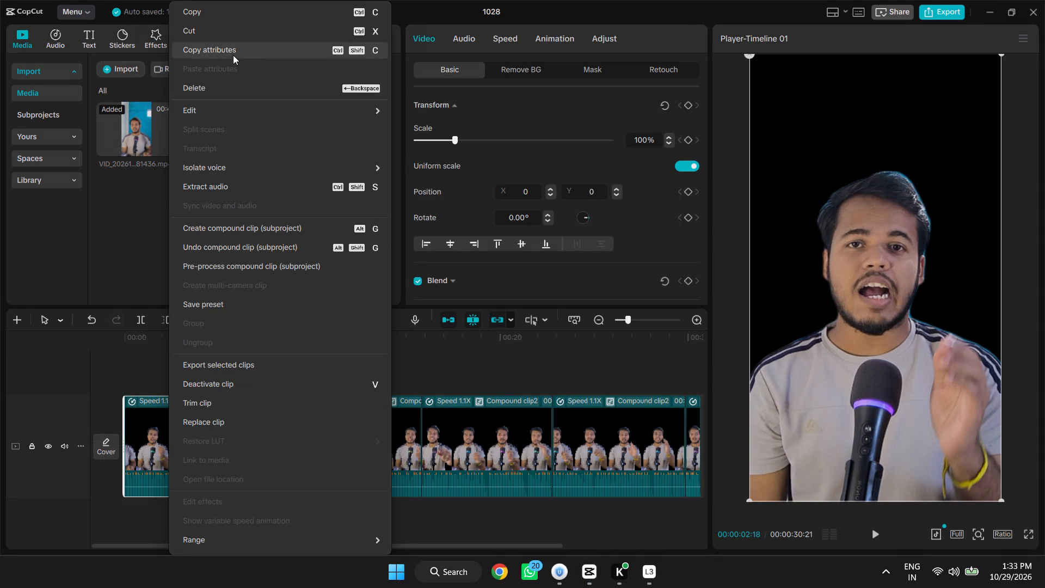
left_click(233, 55)
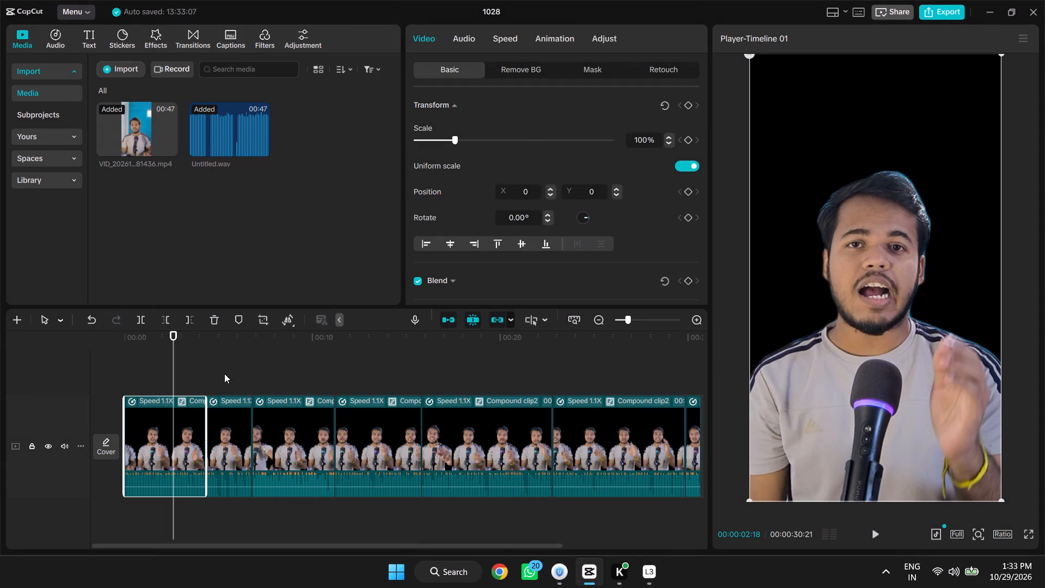
left_click(224, 366)
left_click(223, 413)
right_click(223, 413)
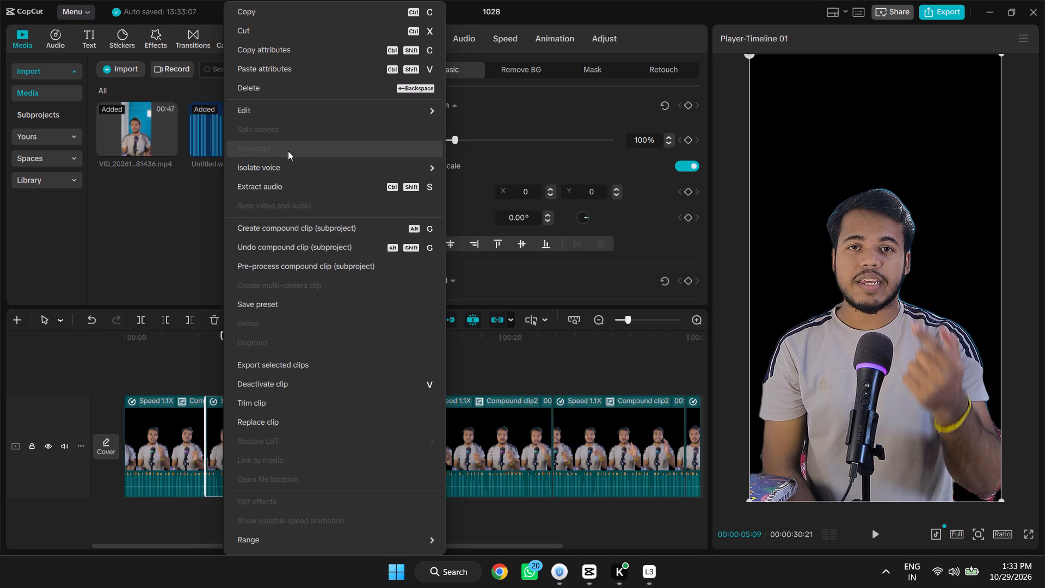
left_click(292, 69)
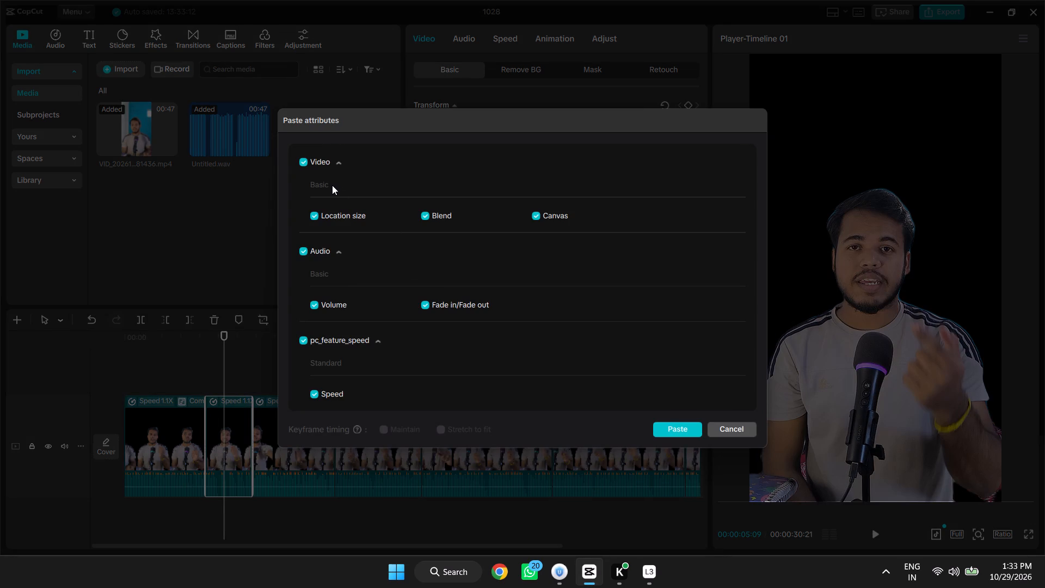
scroll(437, 314, "down", 3)
left_click(303, 338)
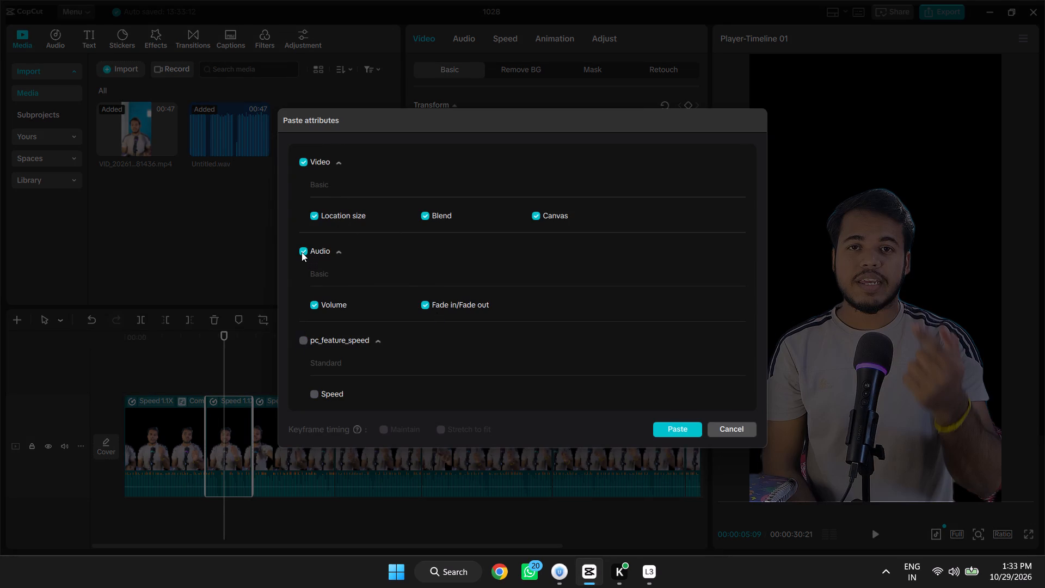
left_click(302, 252)
left_click(678, 429)
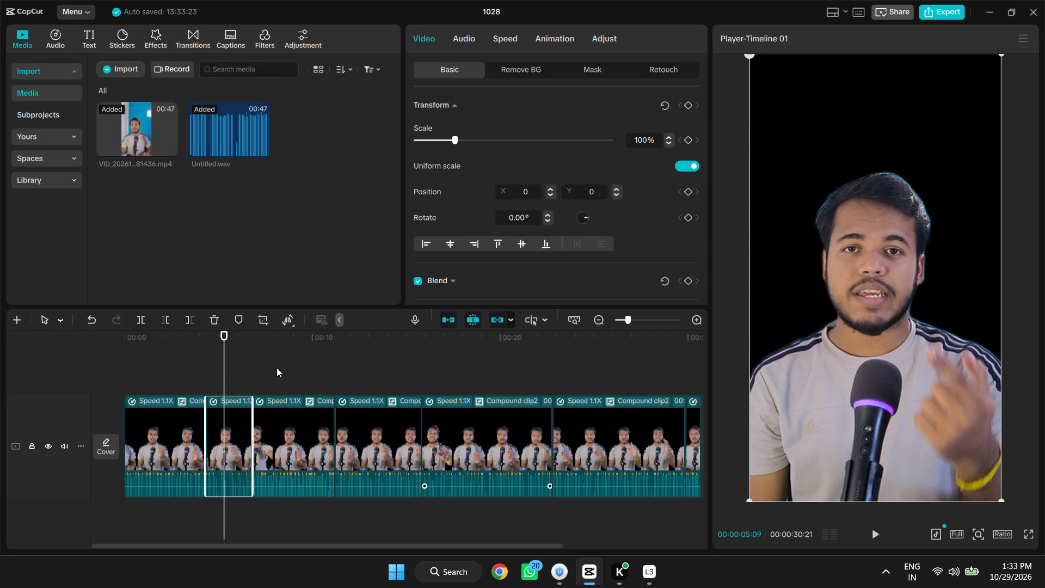
Paste the copied Video attributes, without Audio and speed, onto all clips from the third to the last one together.
left_click(295, 366)
left_click_drag(272, 369, 760, 444)
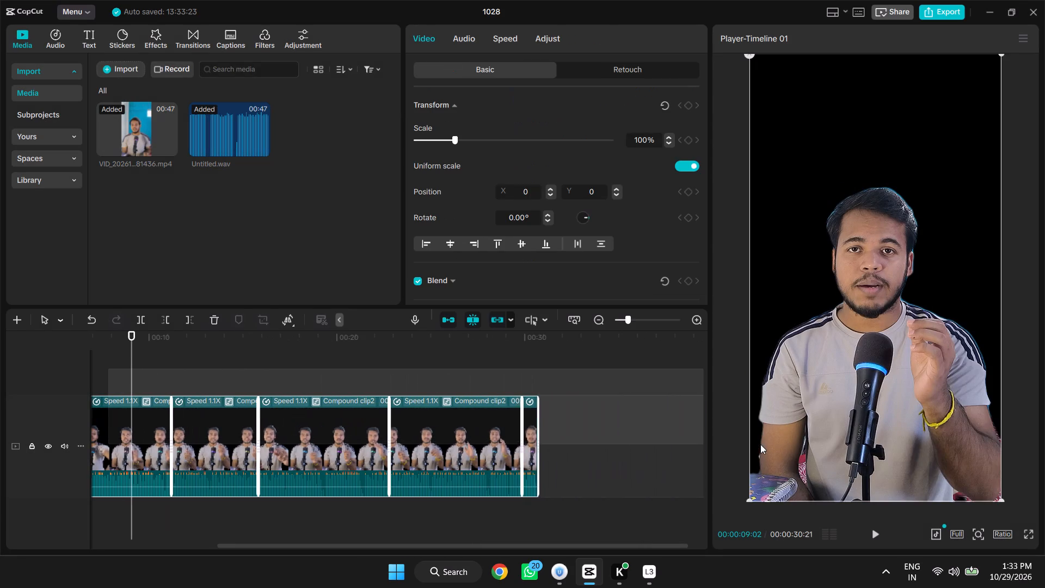
left_click_drag(760, 444, 568, 444)
right_click(343, 432)
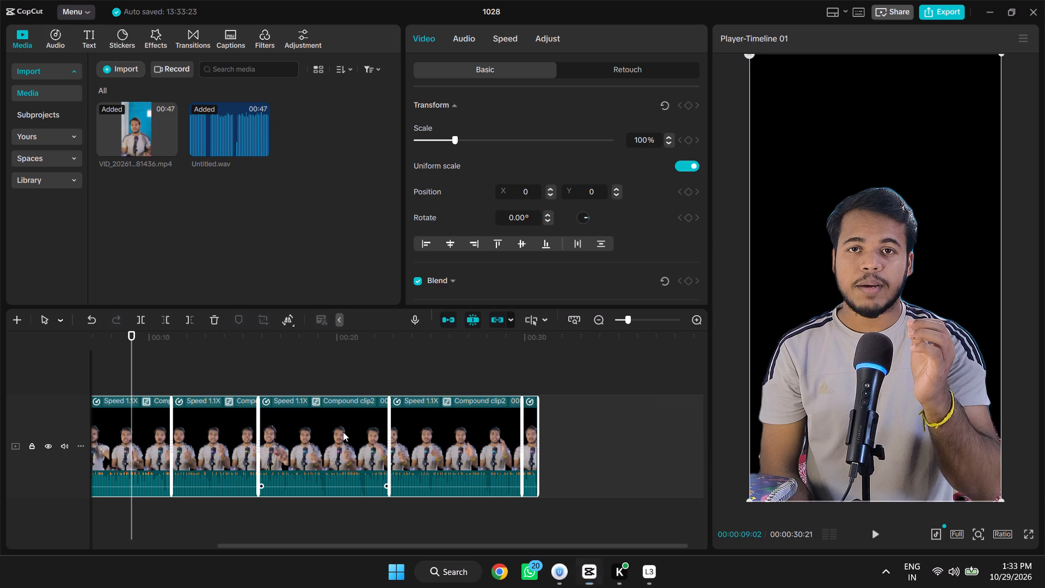
left_click(436, 72)
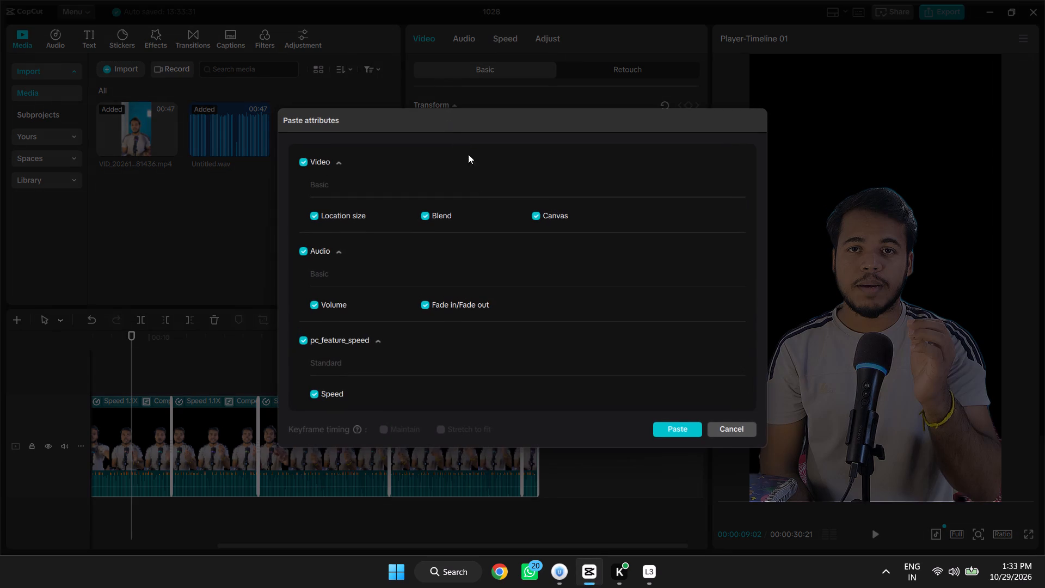
left_click(302, 253)
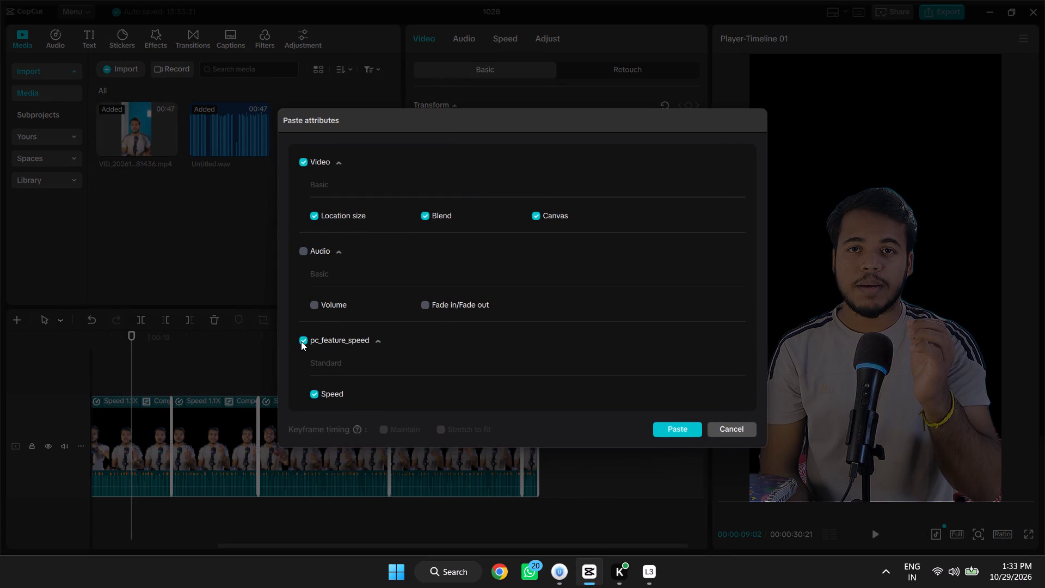
left_click(301, 341)
scroll(517, 331, "down", 2)
left_click(665, 428)
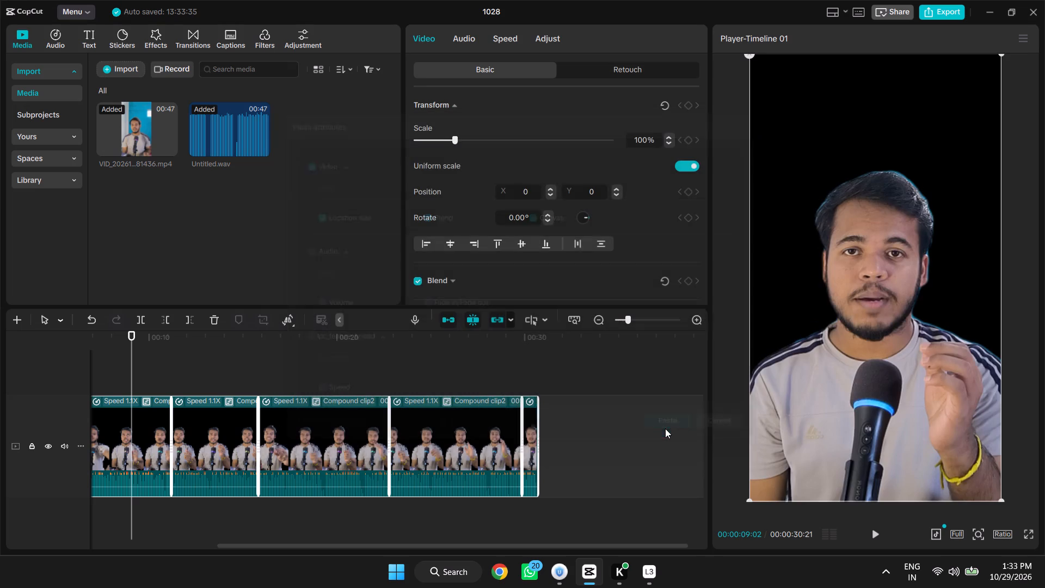
Check the reframed clips at several points along the timeline and play the video back from the start.
left_click(327, 367)
left_click_drag(196, 329, 180, 342)
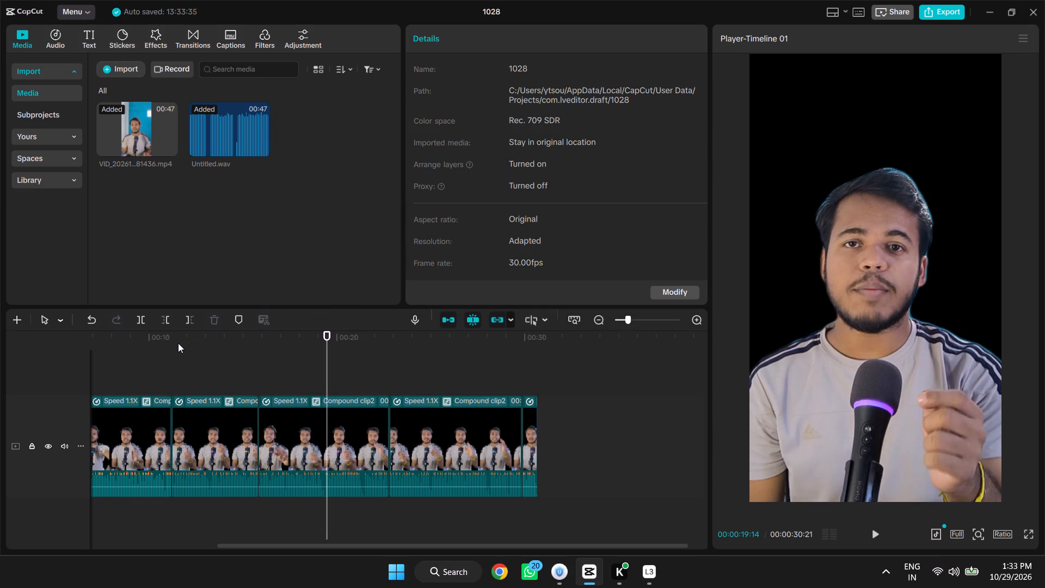
left_click_drag(157, 350, 372, 367)
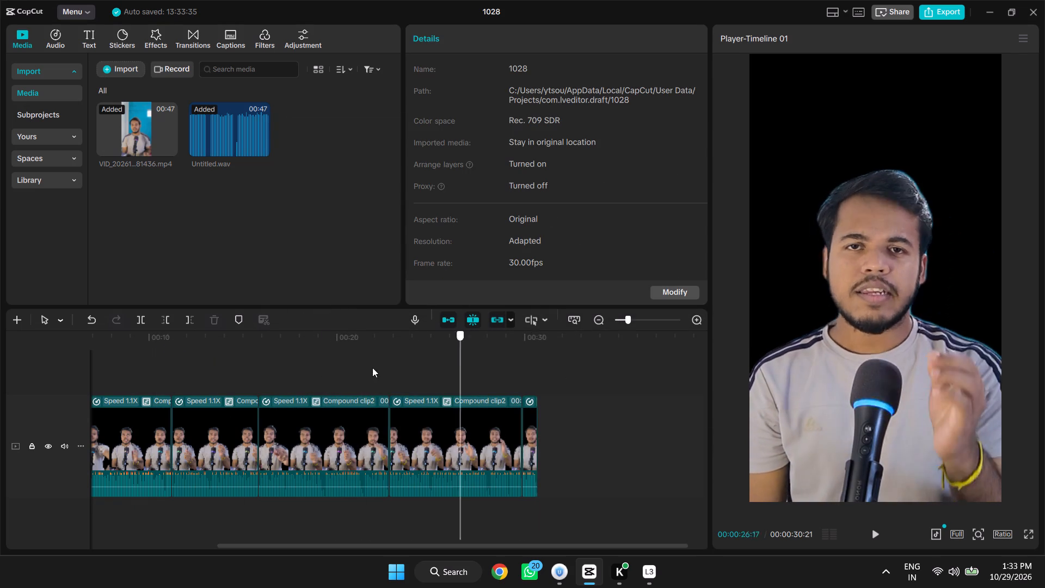
left_click_drag(372, 367, 0, 418)
key("space")
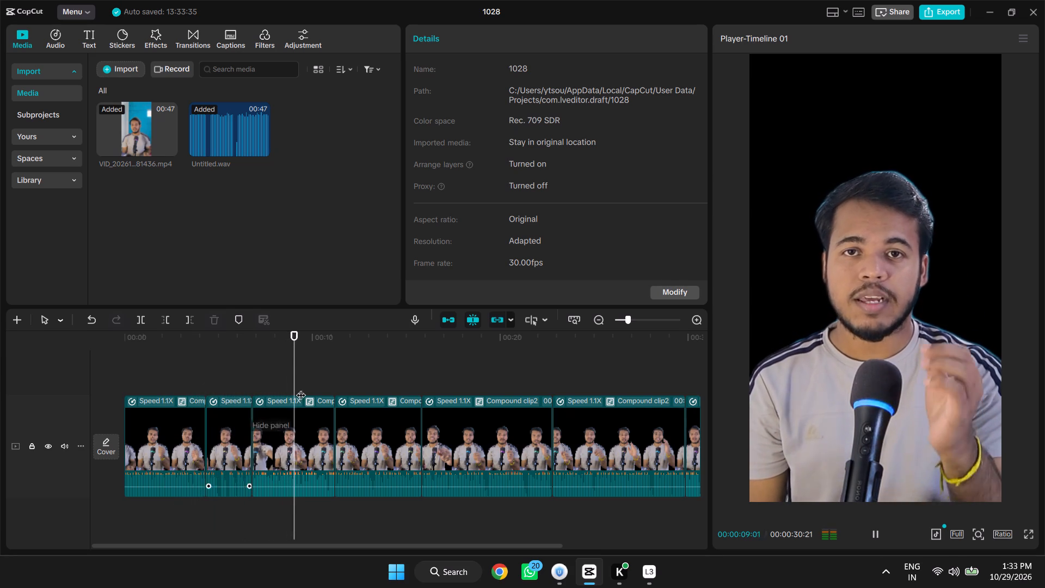
key("space")
Switch to Loggy3, stop the running recording and finish the first-recording setup through to the Sessions overview.
left_click(645, 572)
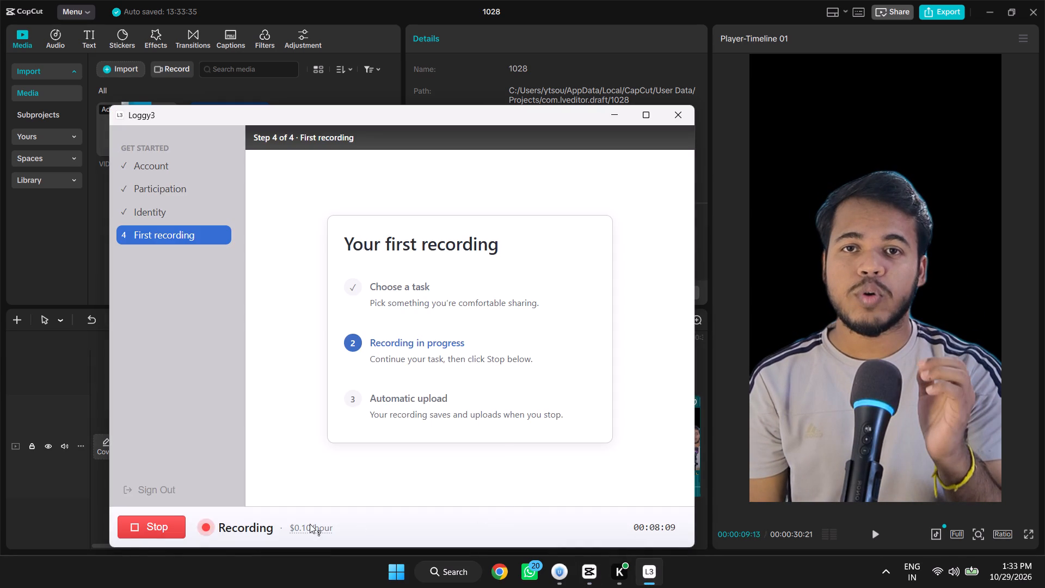
left_click(142, 535)
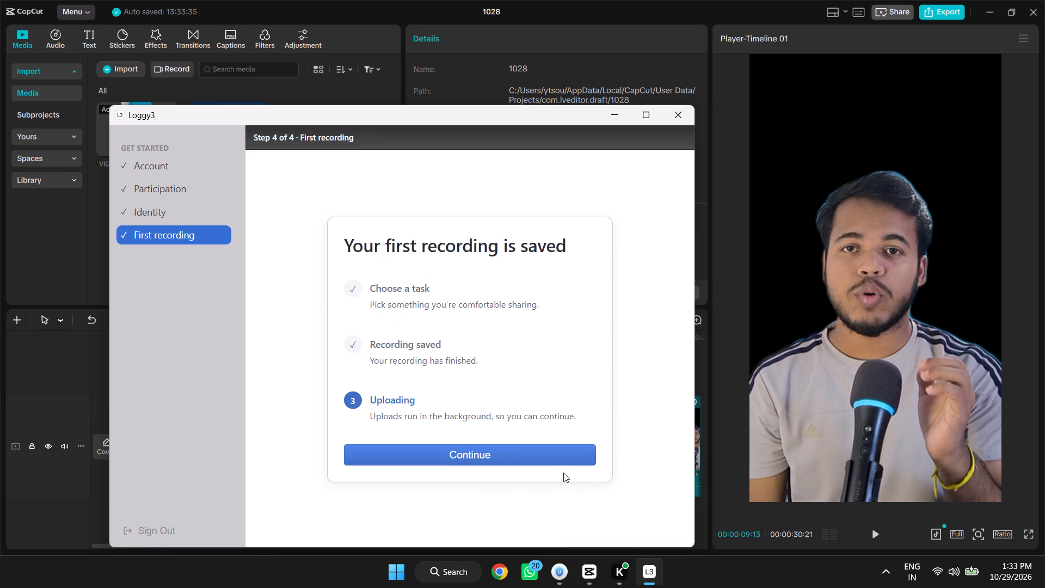
left_click(506, 461)
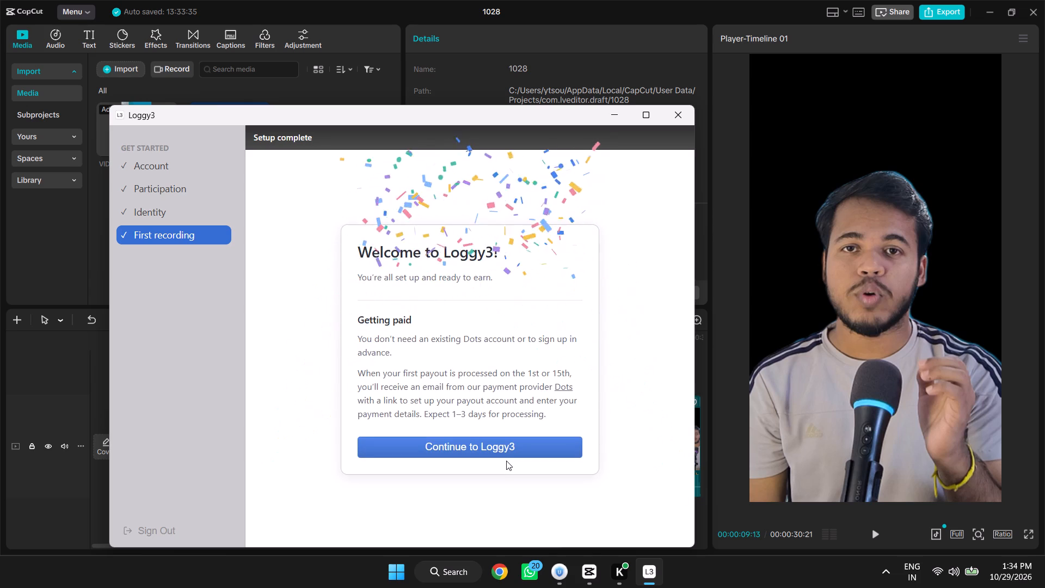
left_click(506, 451)
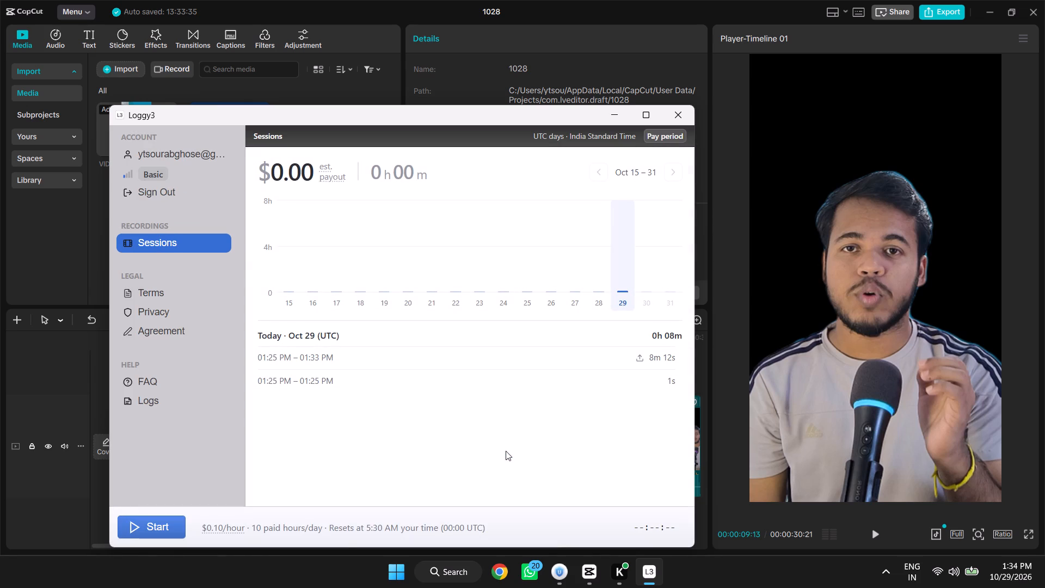
left_click(585, 358)
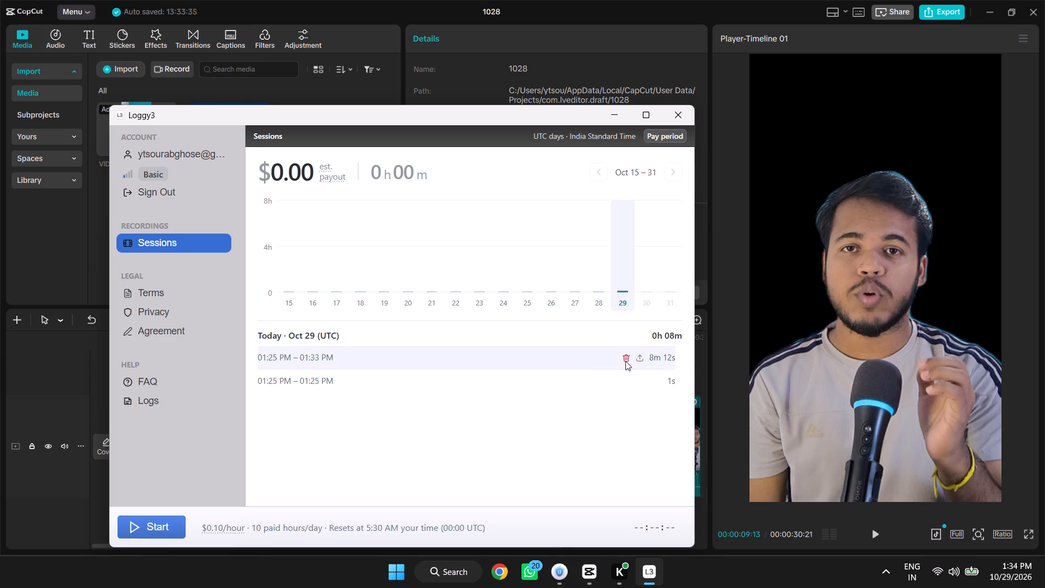